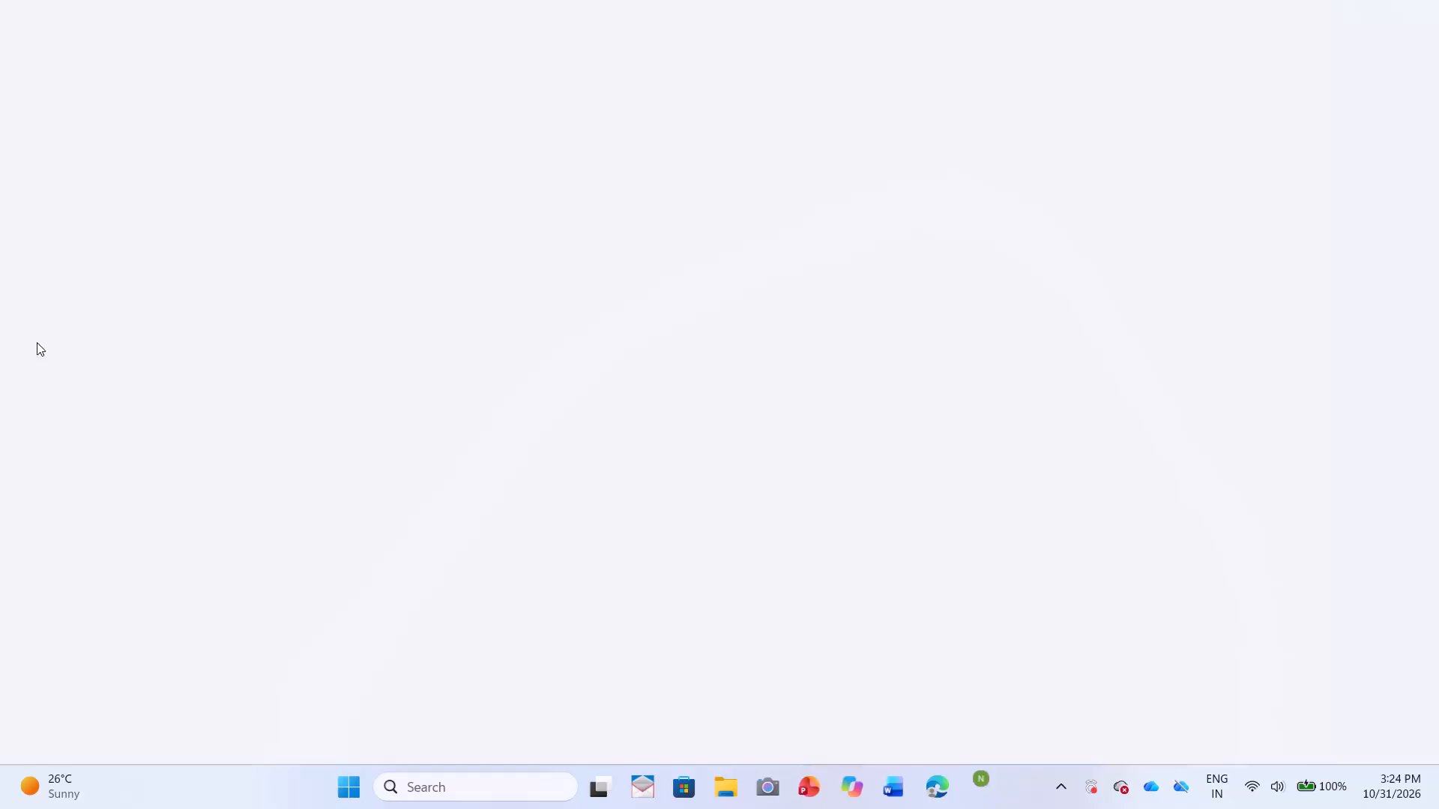
In Google Chrome, look up "itm" and open the suggested ITM MIS Attendance Automation Hub site at itm-attendance-portal.onrender.com.
click(159, 60)
text(itmm)
key(BackSpace)
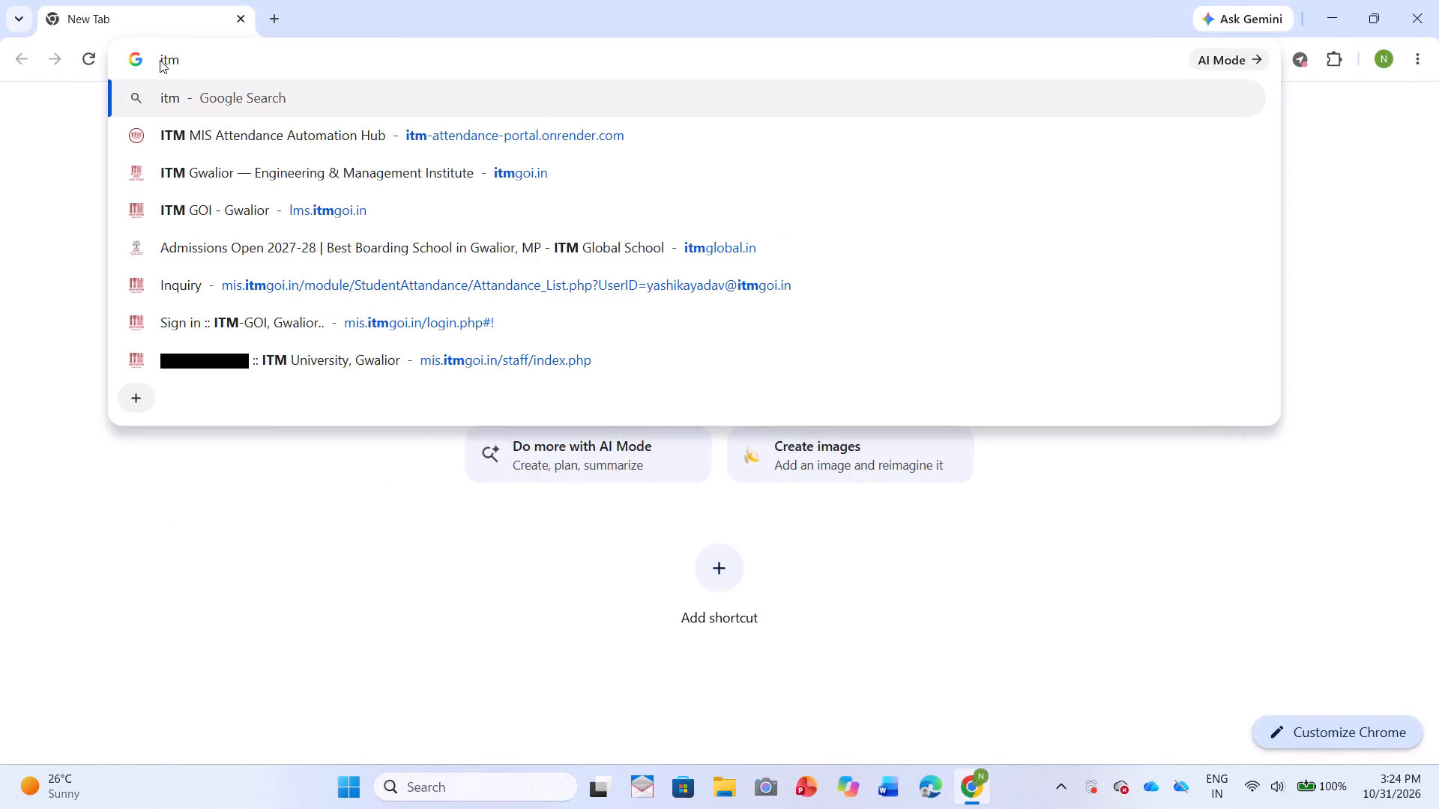
click(350, 128)
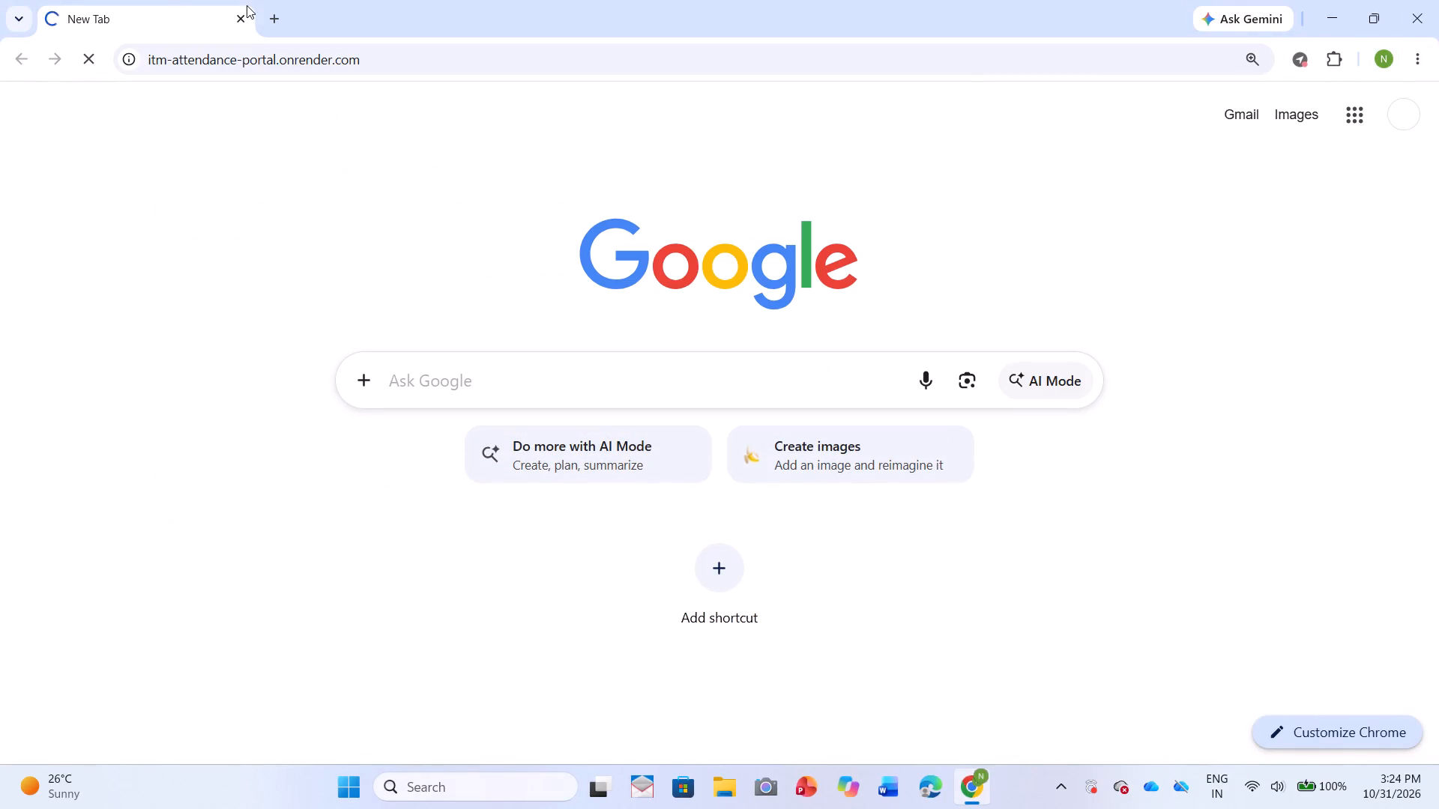
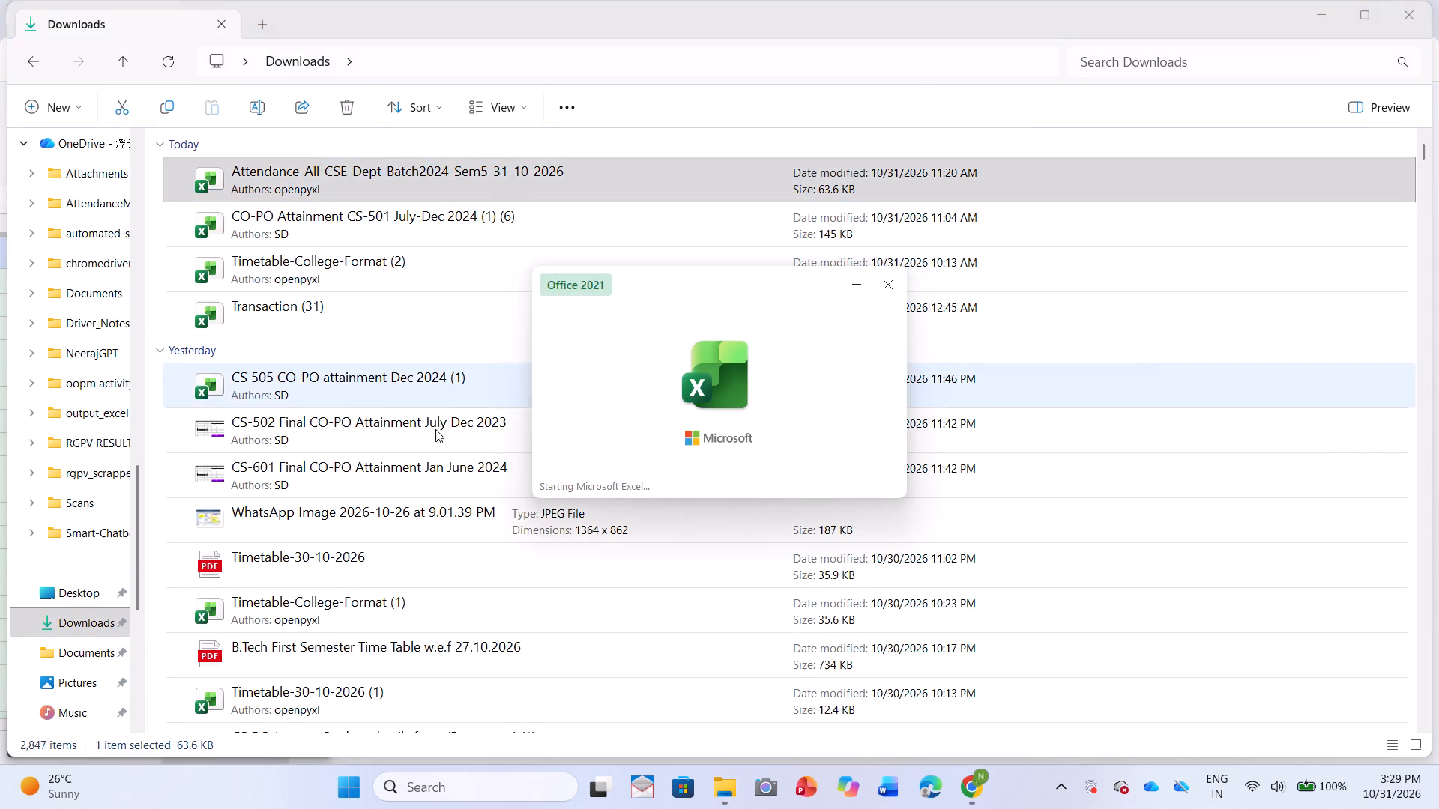
Copy columns CD 504 (A)[T] through CD508[T] from the Data Science sheet in Excel over the matching columns of the CS-DS Attendance Google Sheet.
click(679, 733)
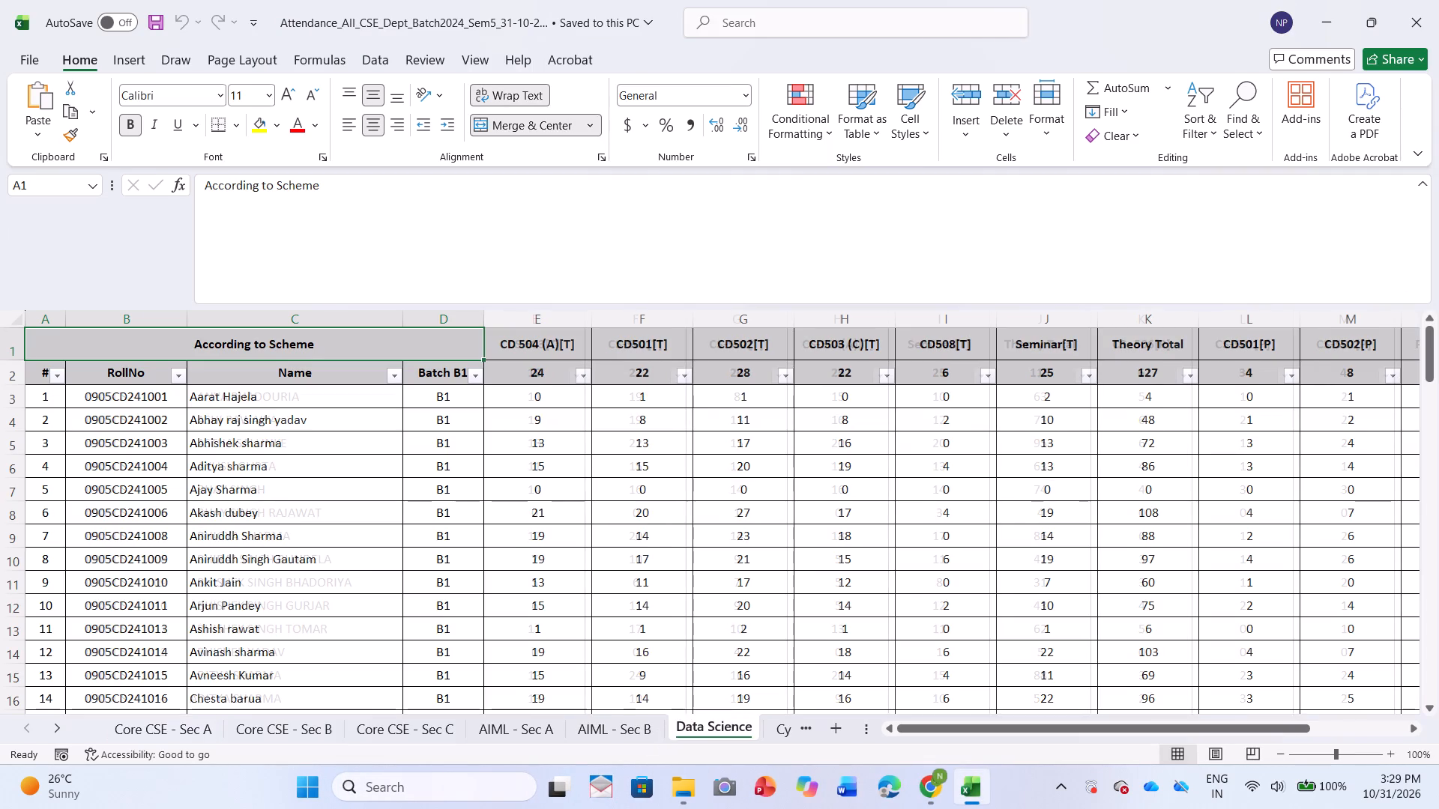
drag(533, 313, 614, 309)
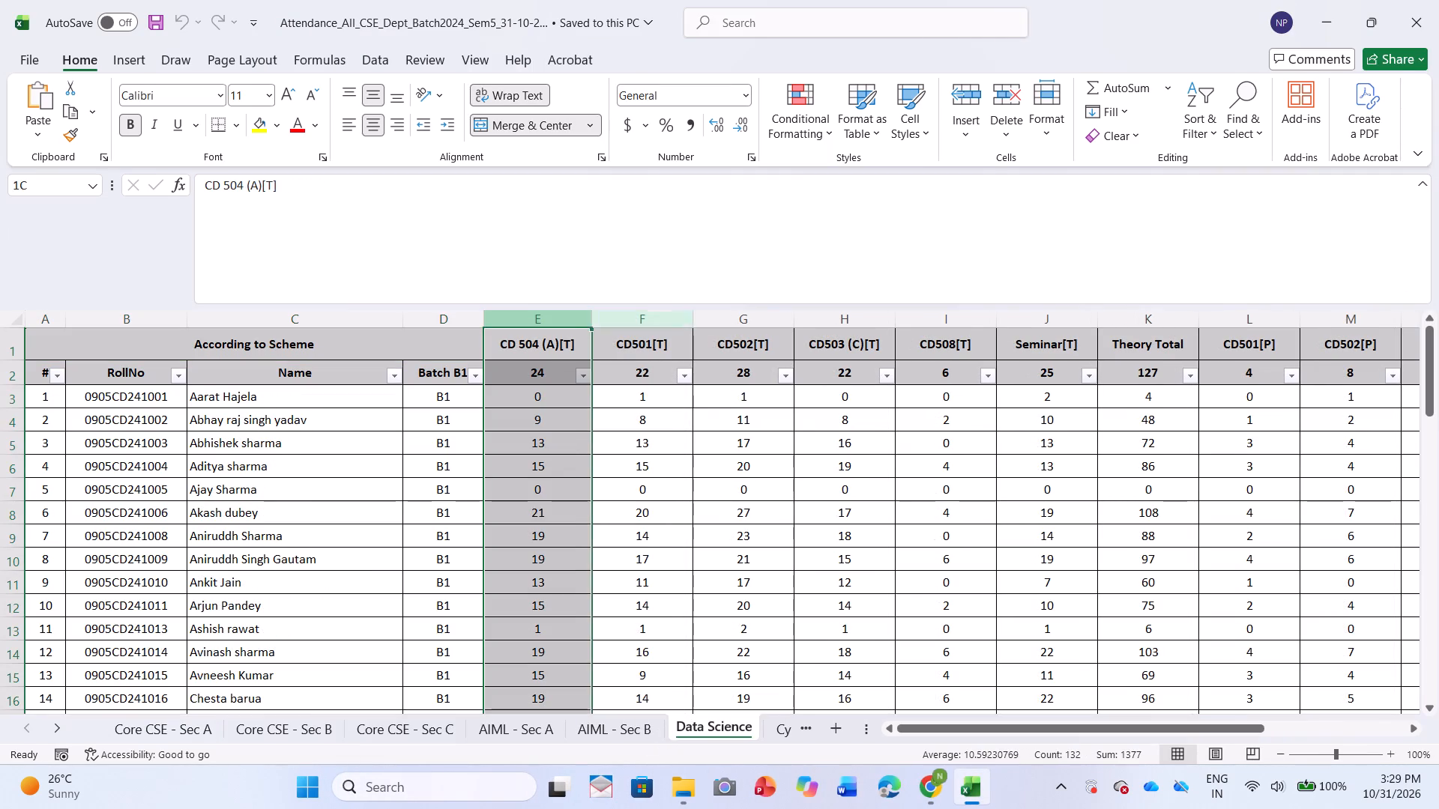
drag(614, 309, 942, 312)
key(ctrl+c)
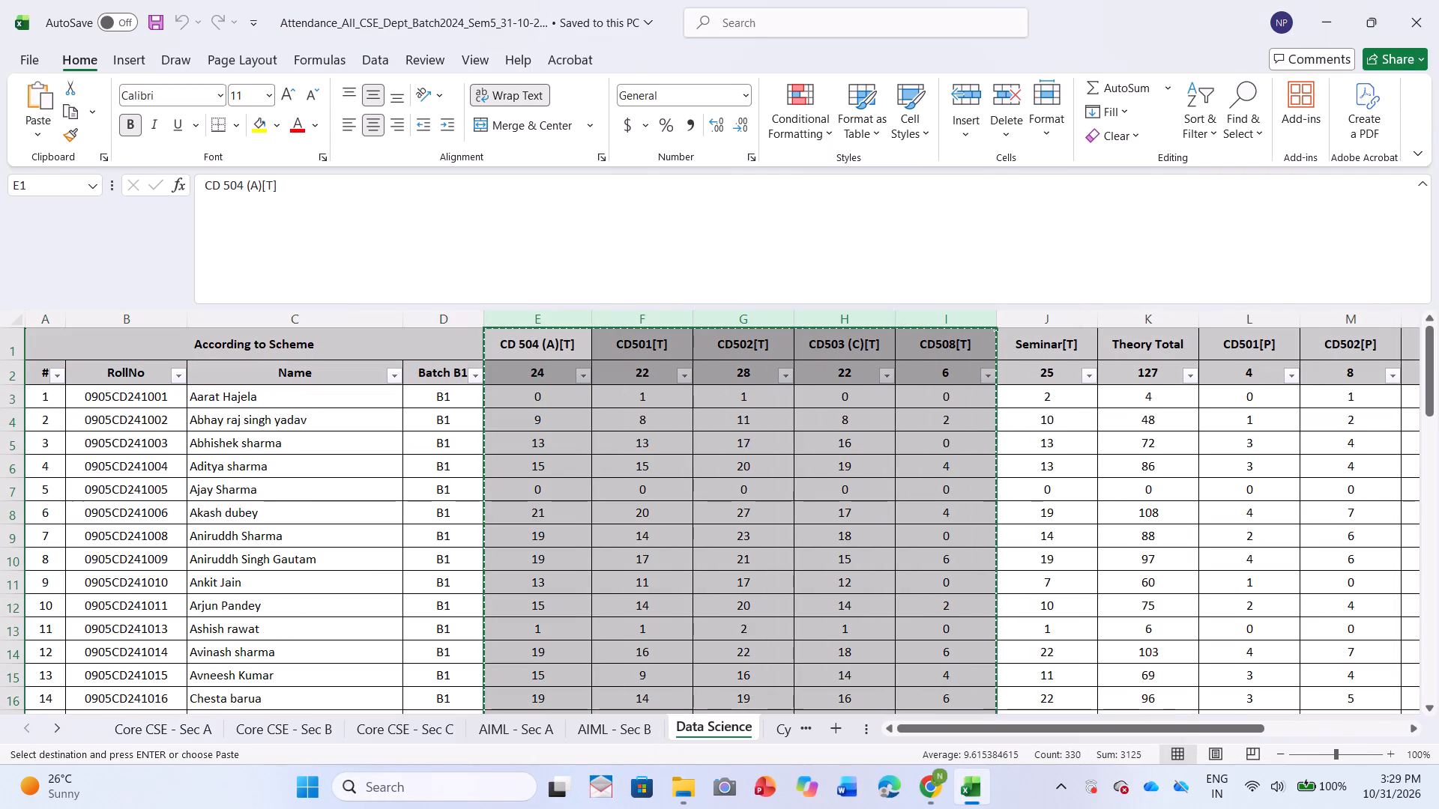
click(936, 800)
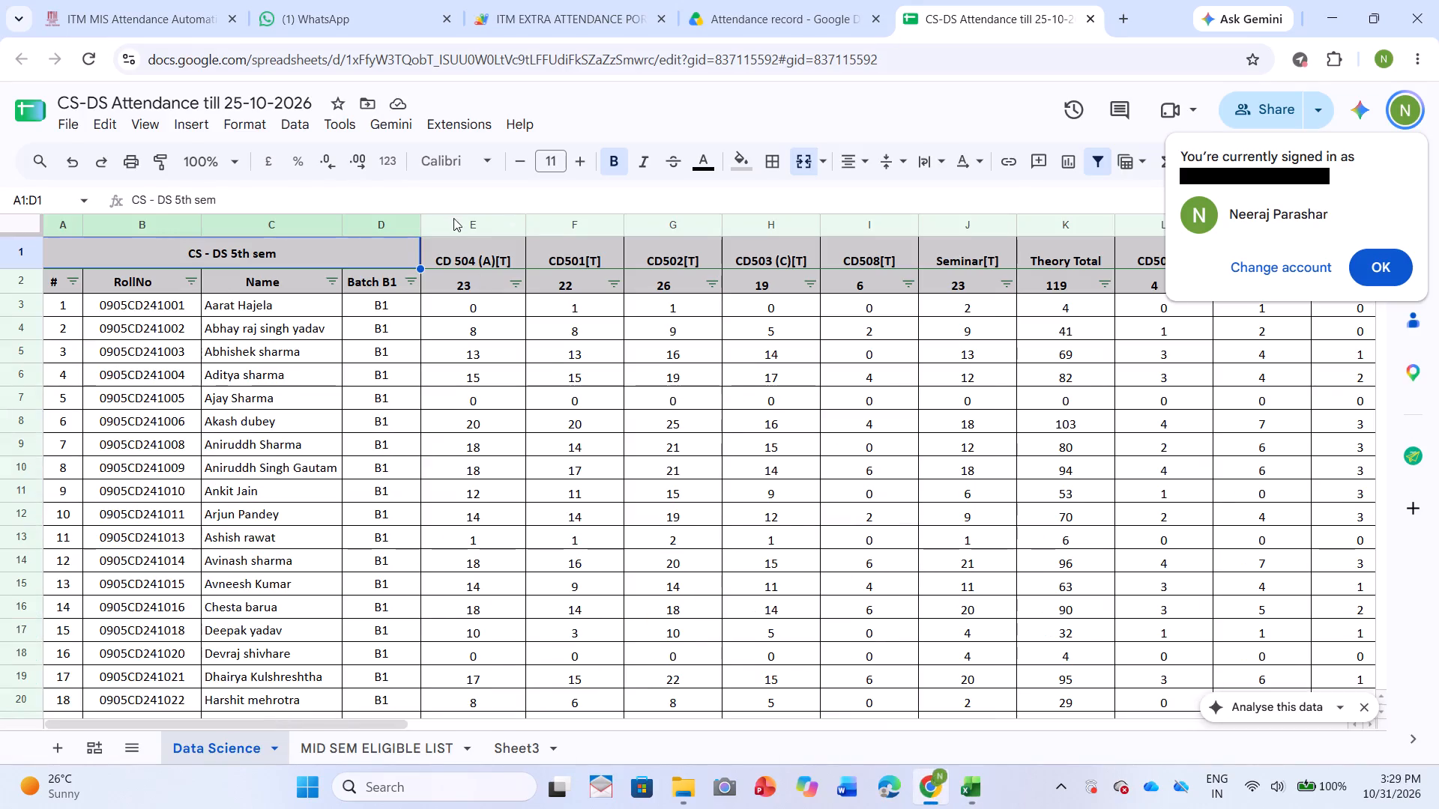
click(453, 215)
click(1379, 267)
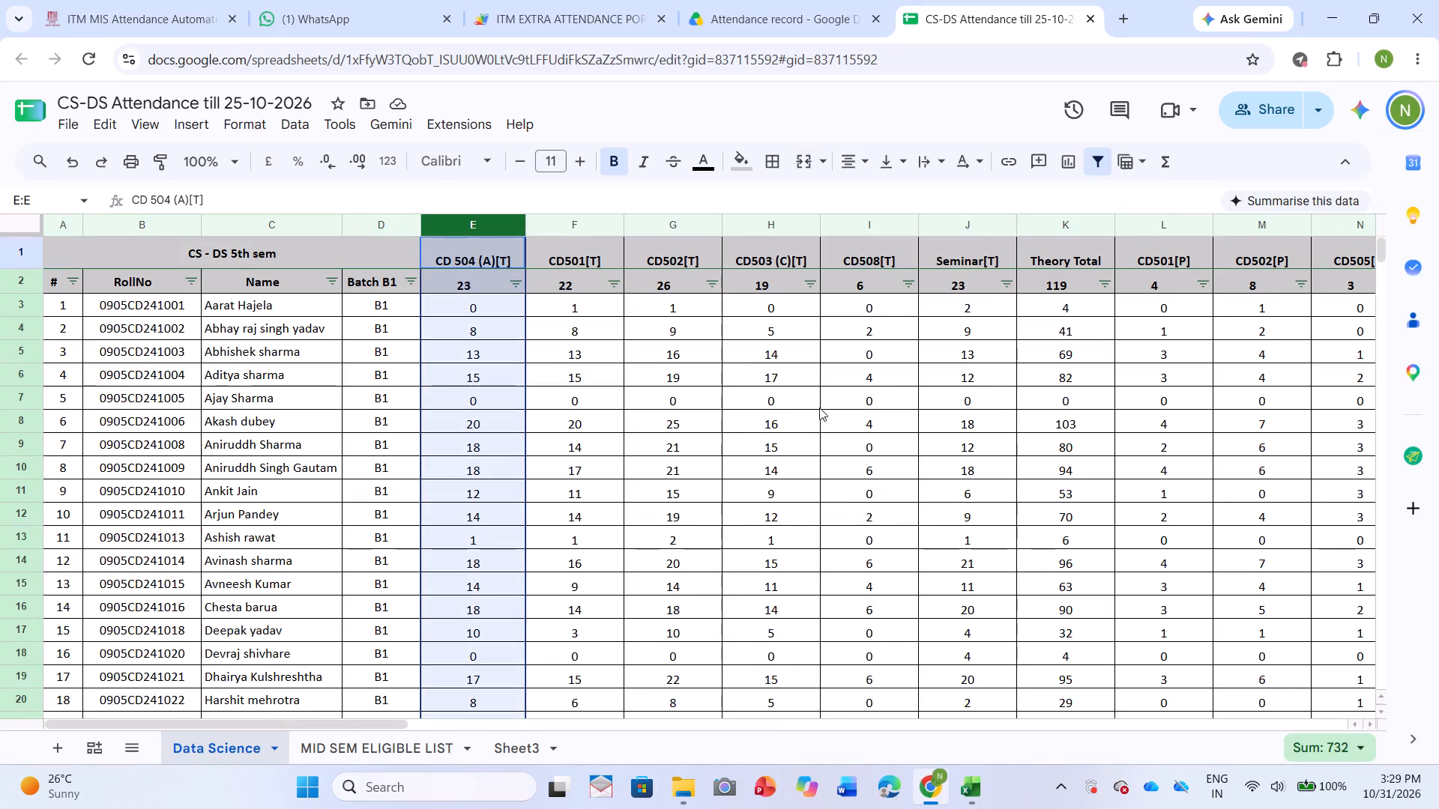
key(ctrl+v)
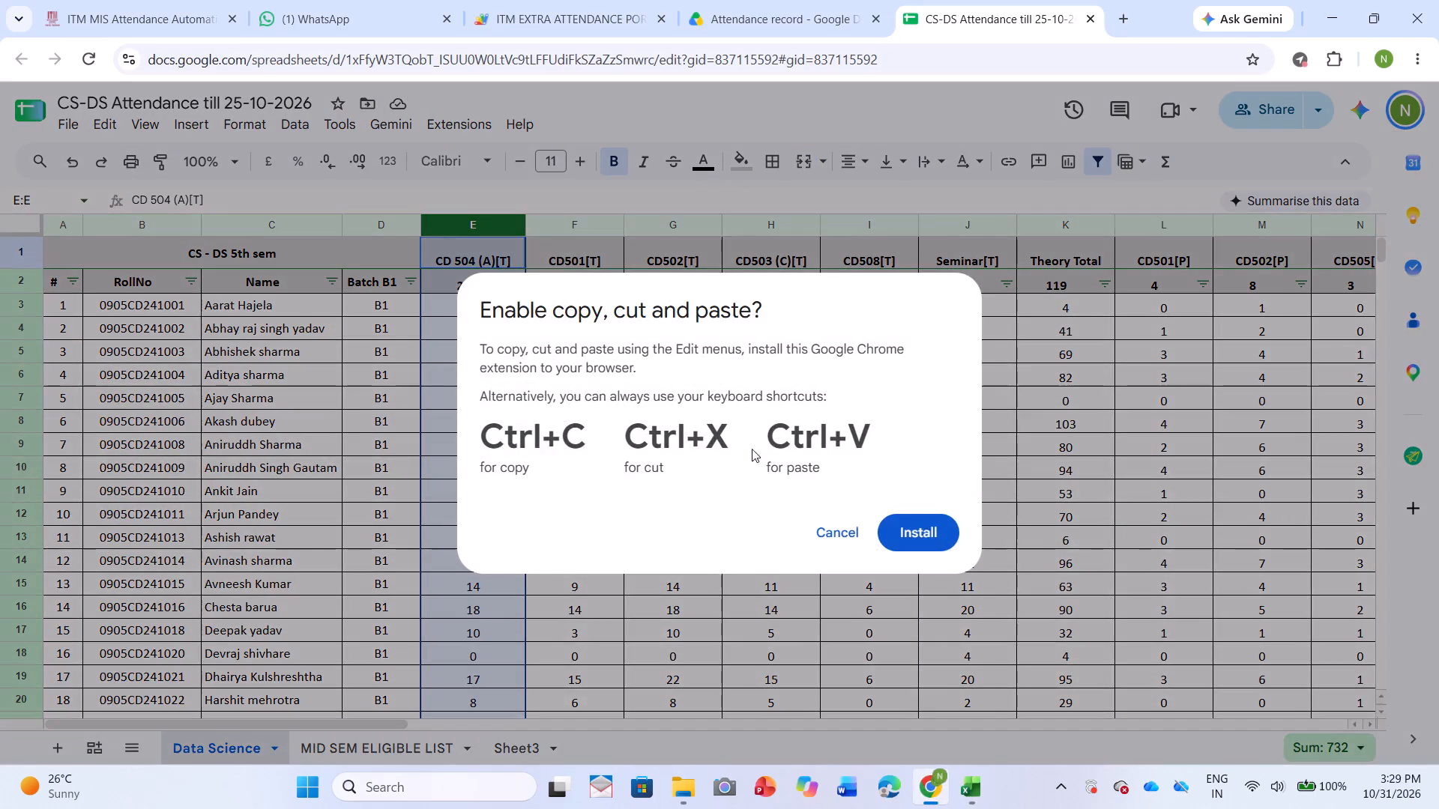
click(842, 527)
click(591, 430)
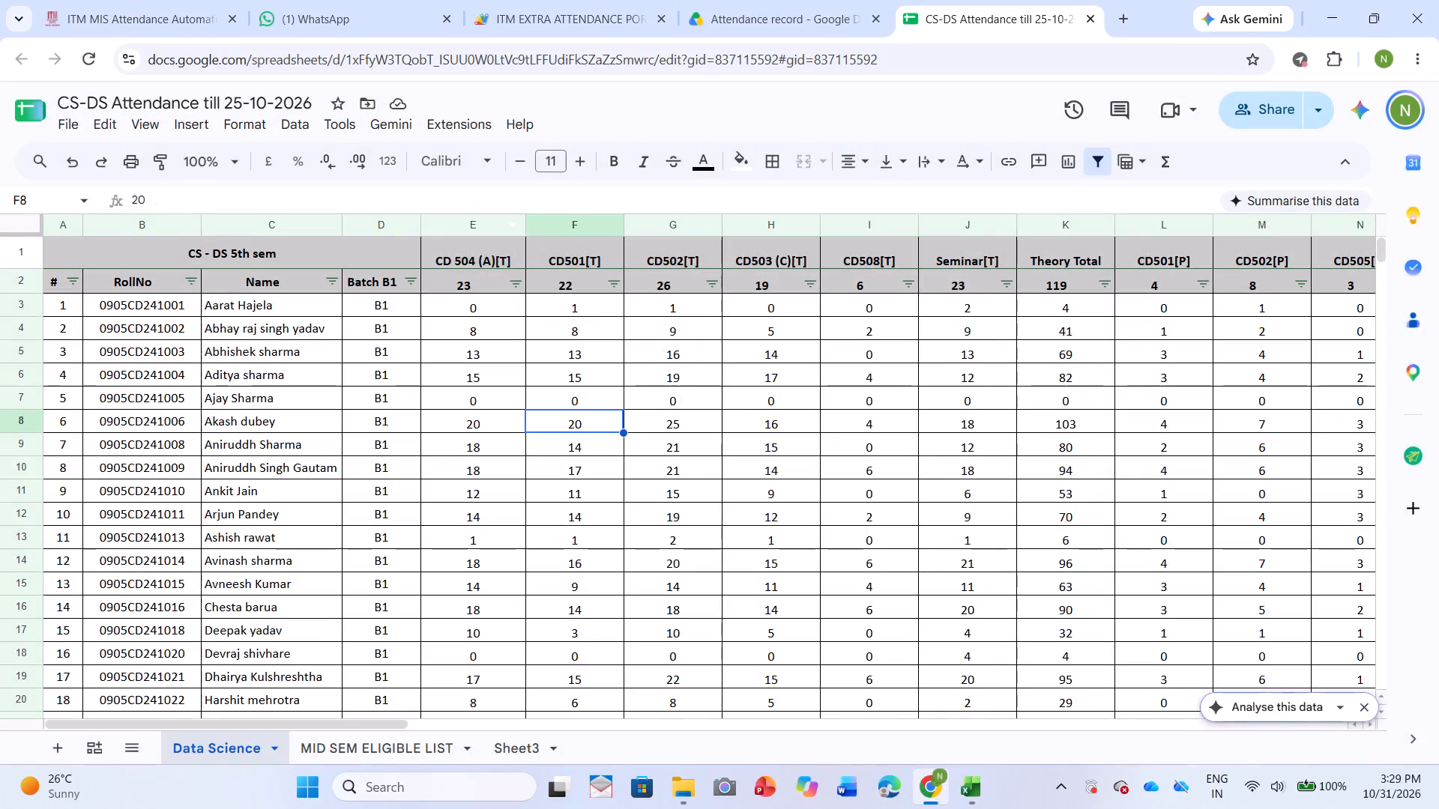
click(462, 224)
key(ctrl+v)
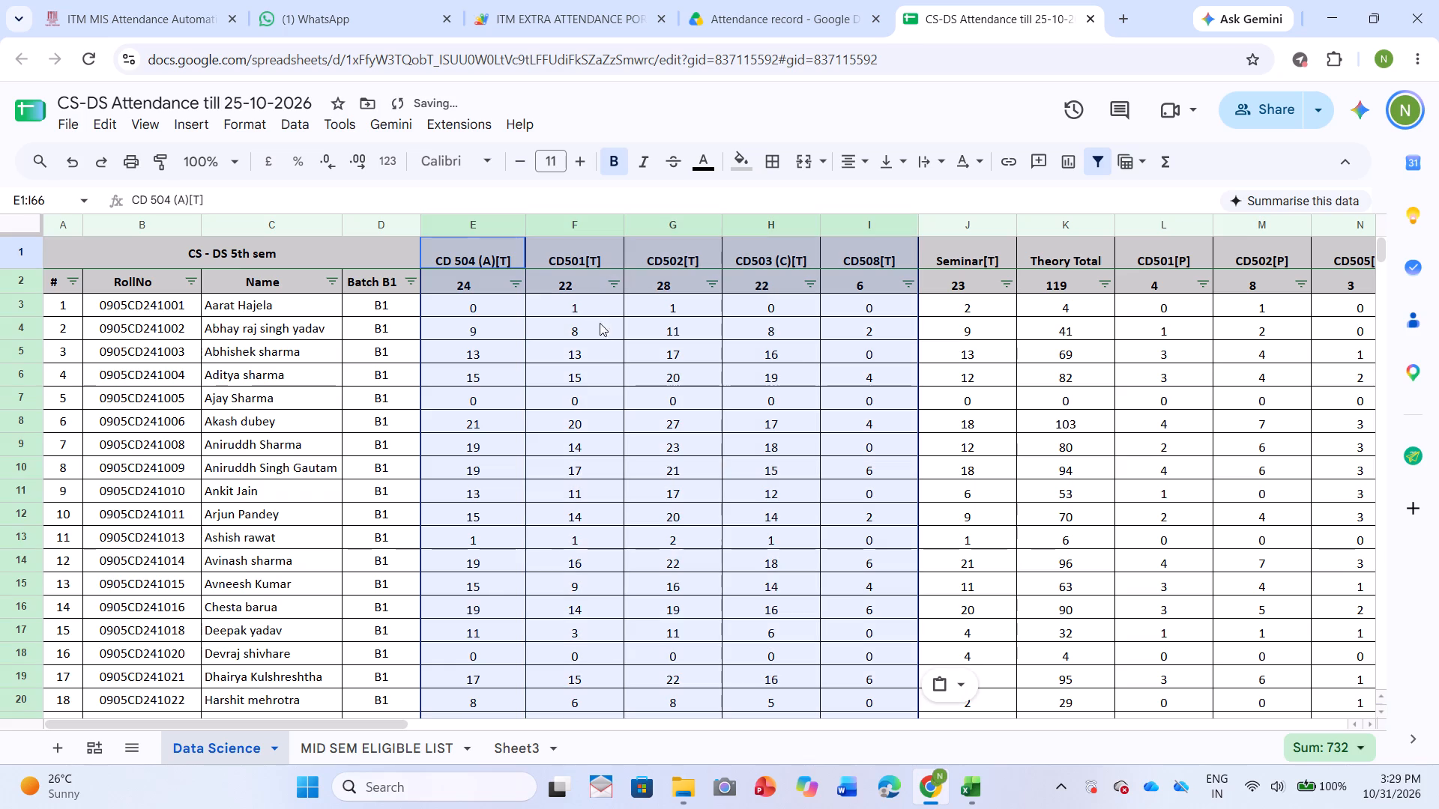
Copy the Seminar[T] column from the Excel Data Science sheet and paste it over column J of the Google Sheet.
scroll(776, 420, left, 3)
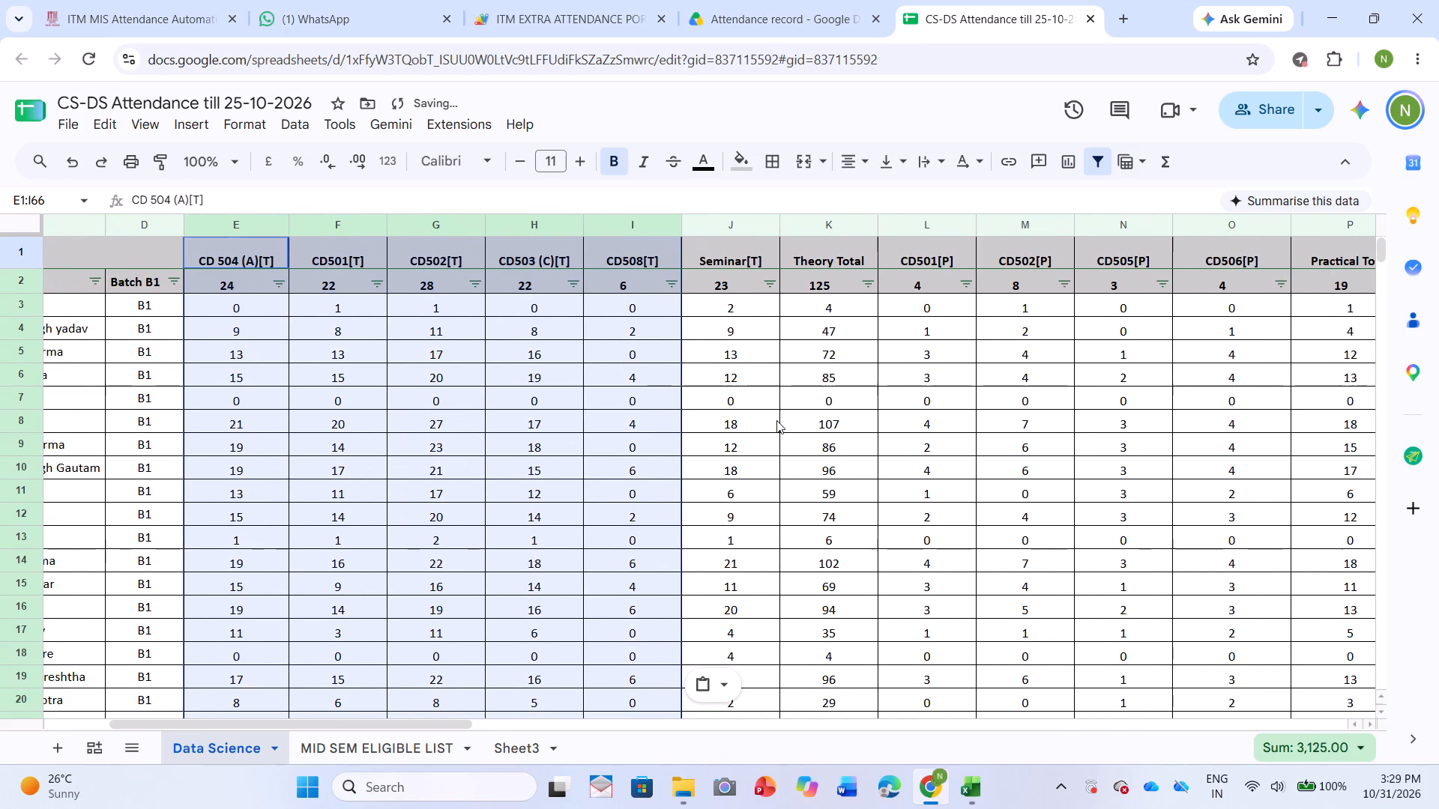
click(962, 790)
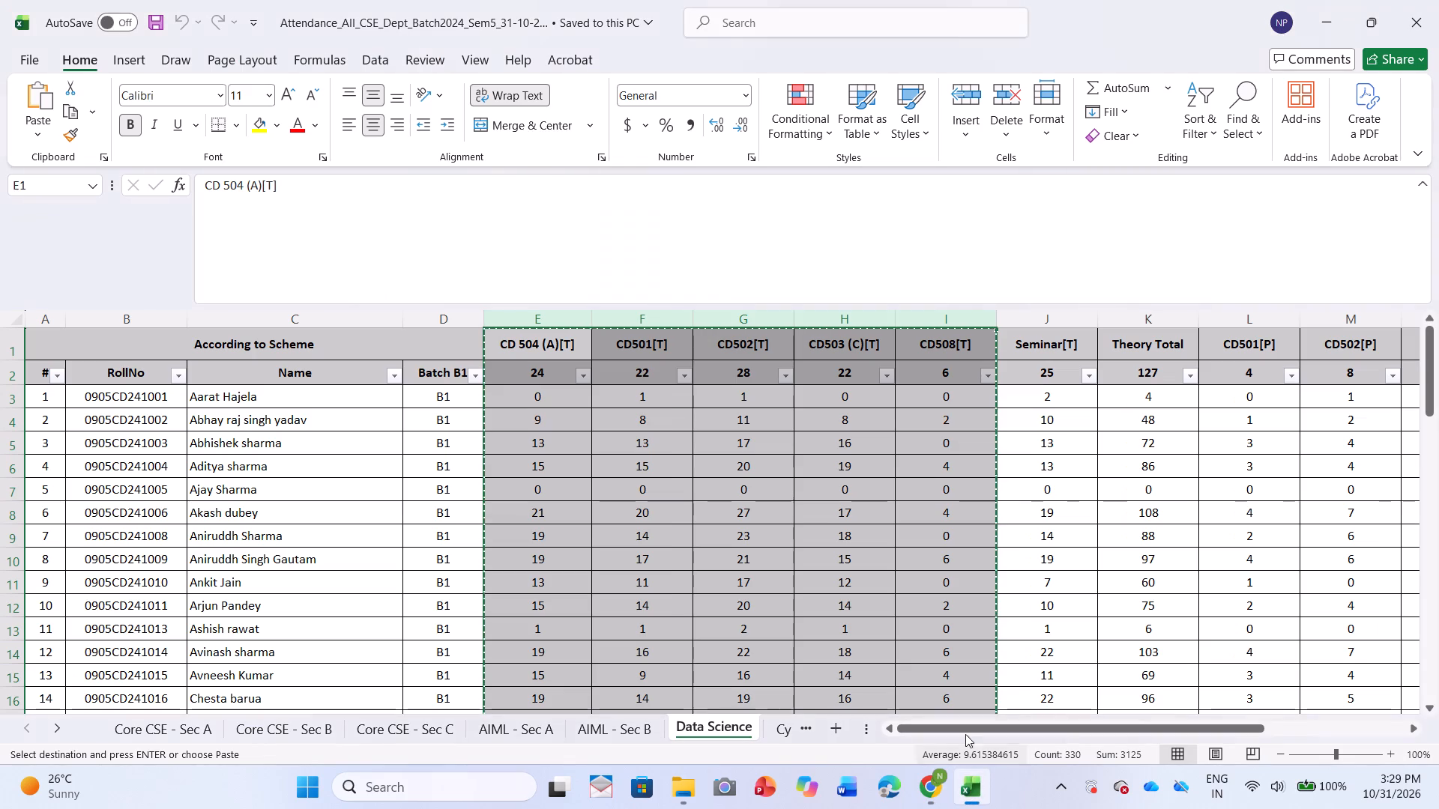
click(1037, 321)
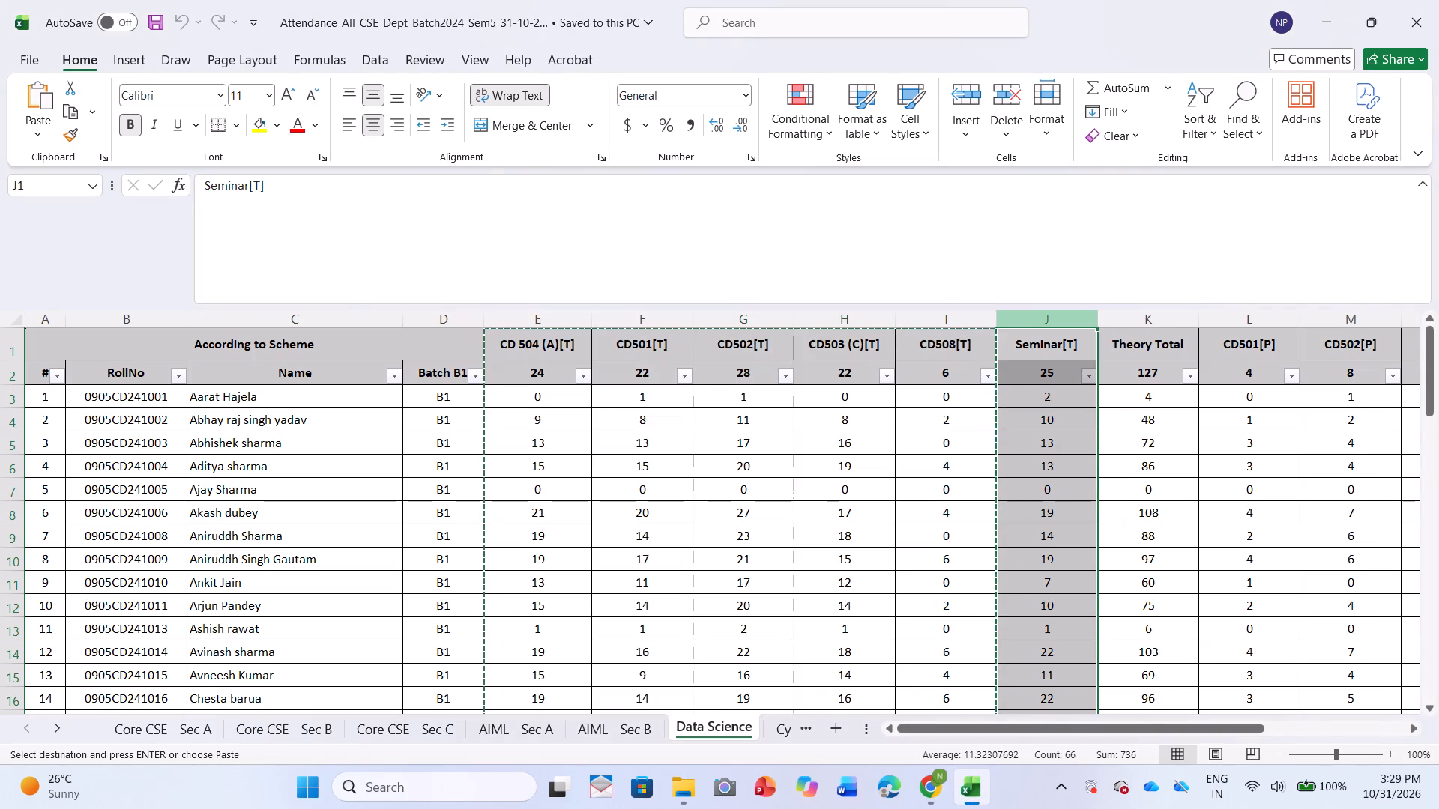
key(ctrl+c)
click(920, 790)
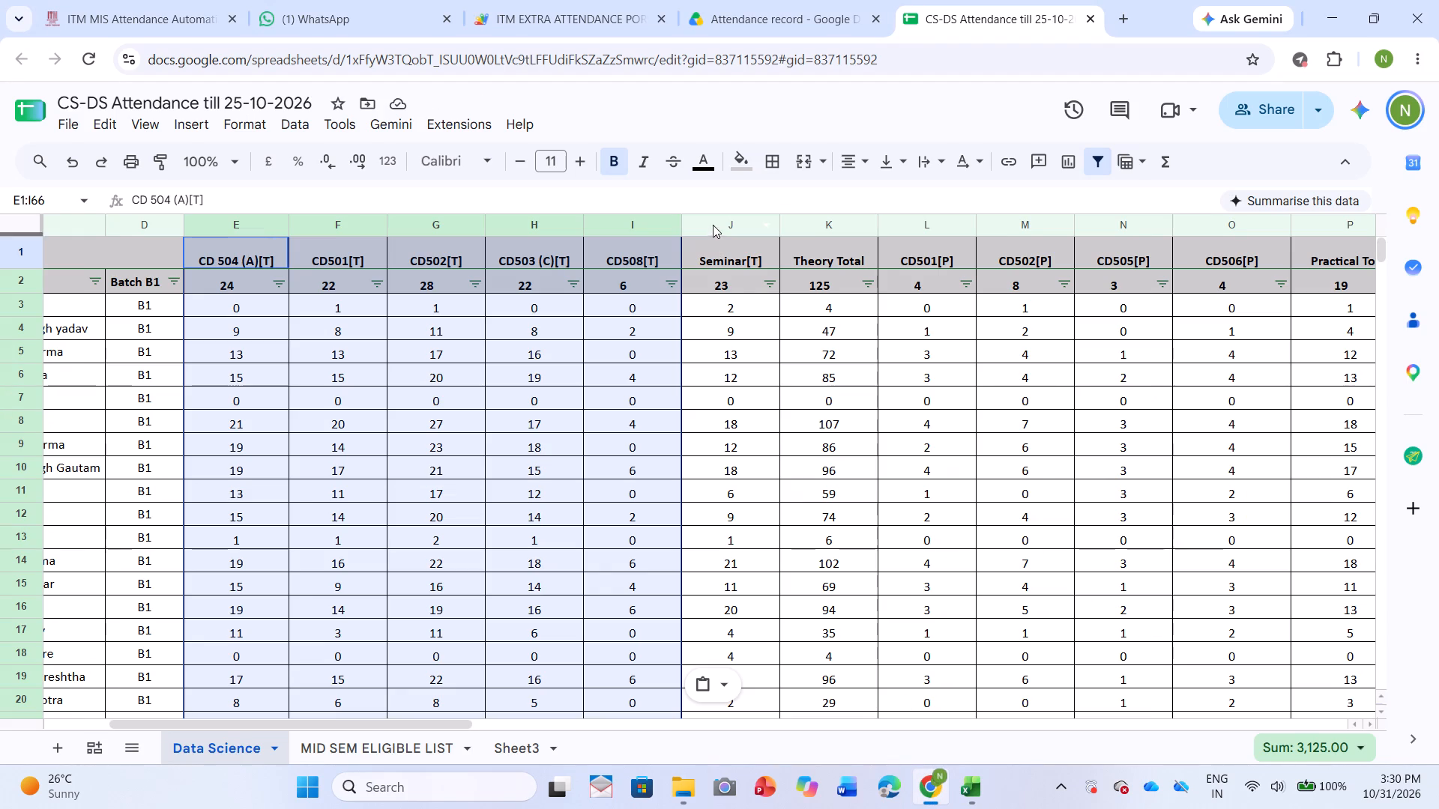
click(713, 225)
key(ctrl+v)
Review the practical, total, percentage and extra attendance columns of the Google Sheet, including the T + P formula in row 8.
scroll(784, 267, left, 1)
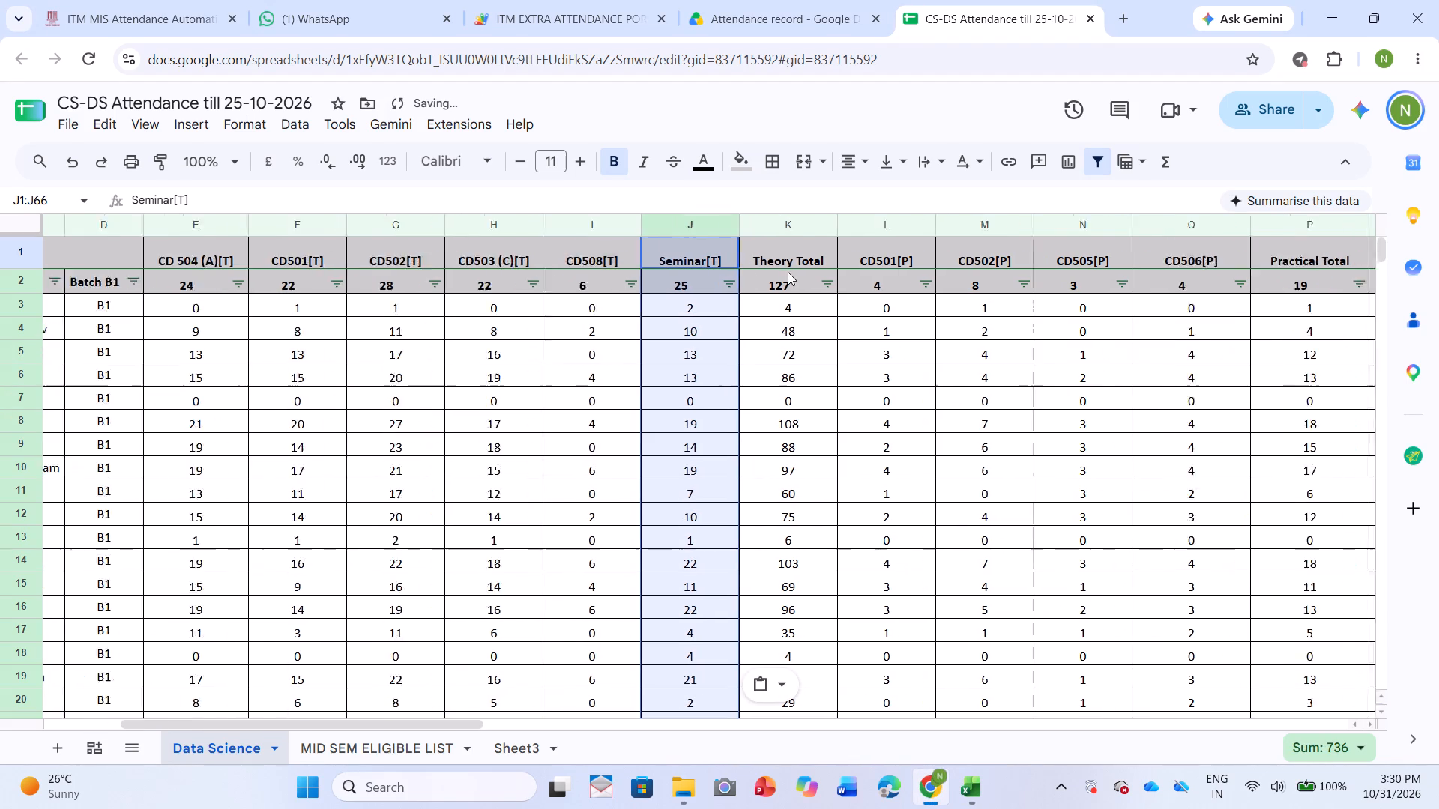
scroll(788, 272, left, 6)
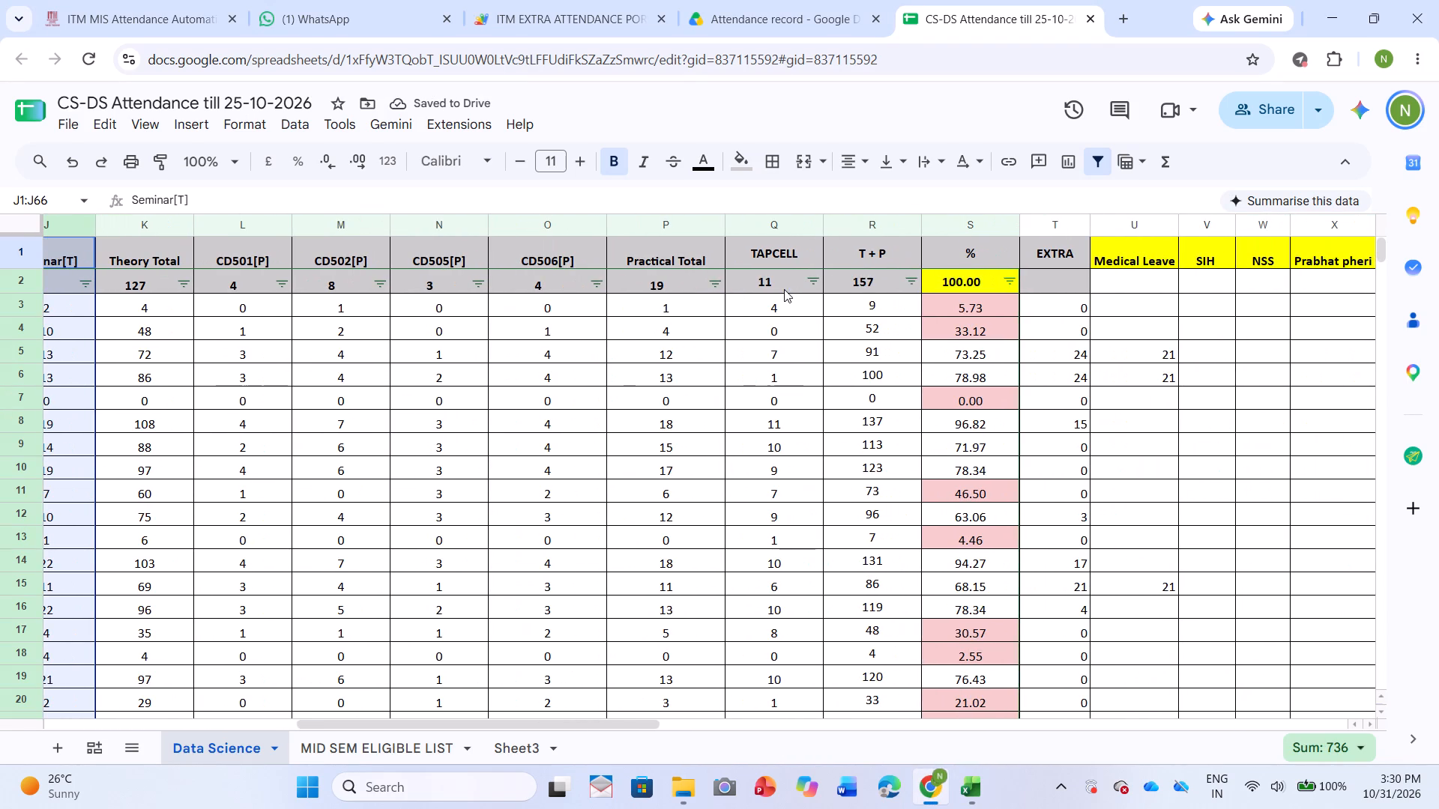
scroll(784, 289, right, 1)
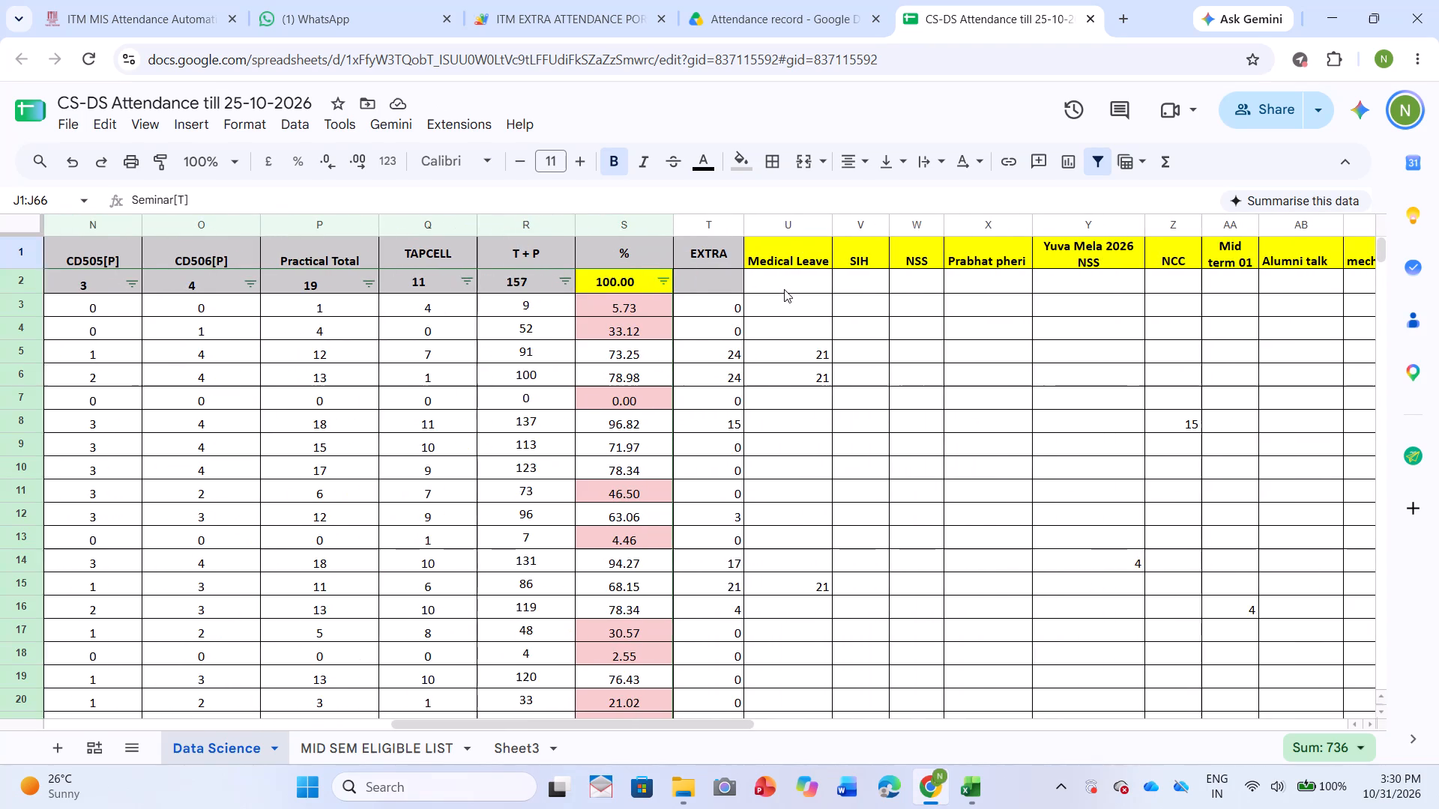
scroll(784, 289, right, 6)
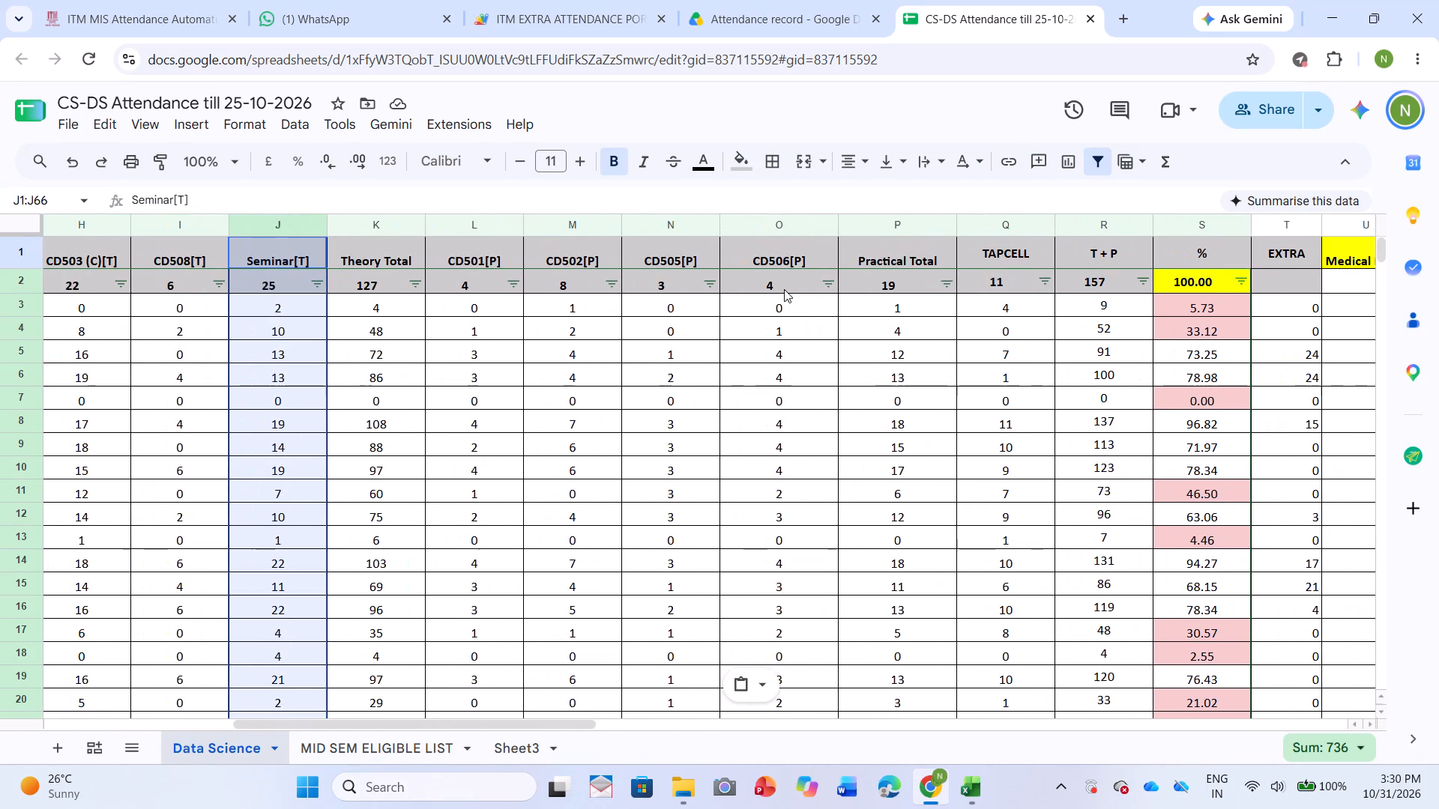
scroll(784, 289, right, 3)
click(782, 383)
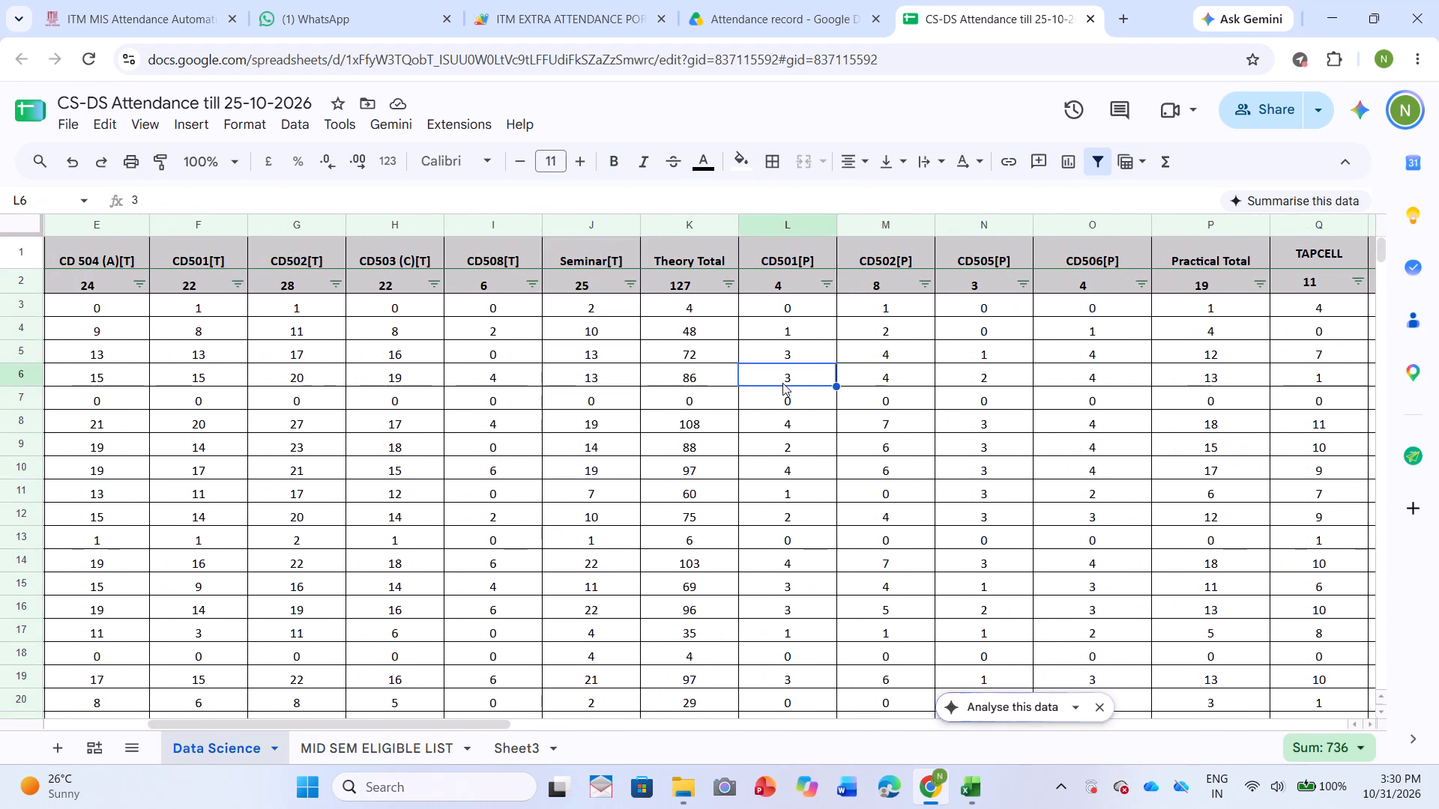
click(796, 440)
click(808, 518)
click(820, 414)
scroll(825, 439, left, 1)
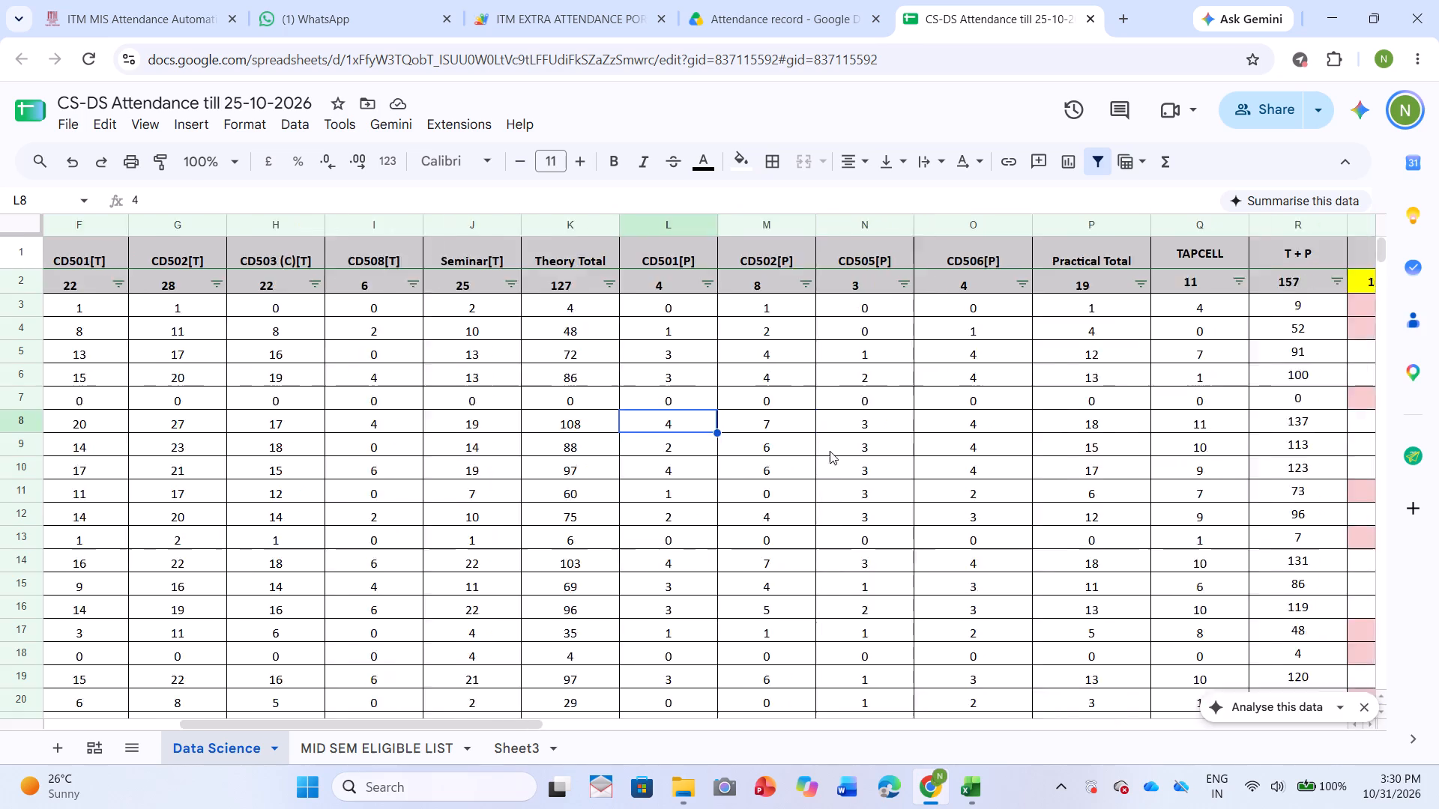
scroll(830, 451, left, 2)
click(1019, 429)
scroll(866, 439, right, 1)
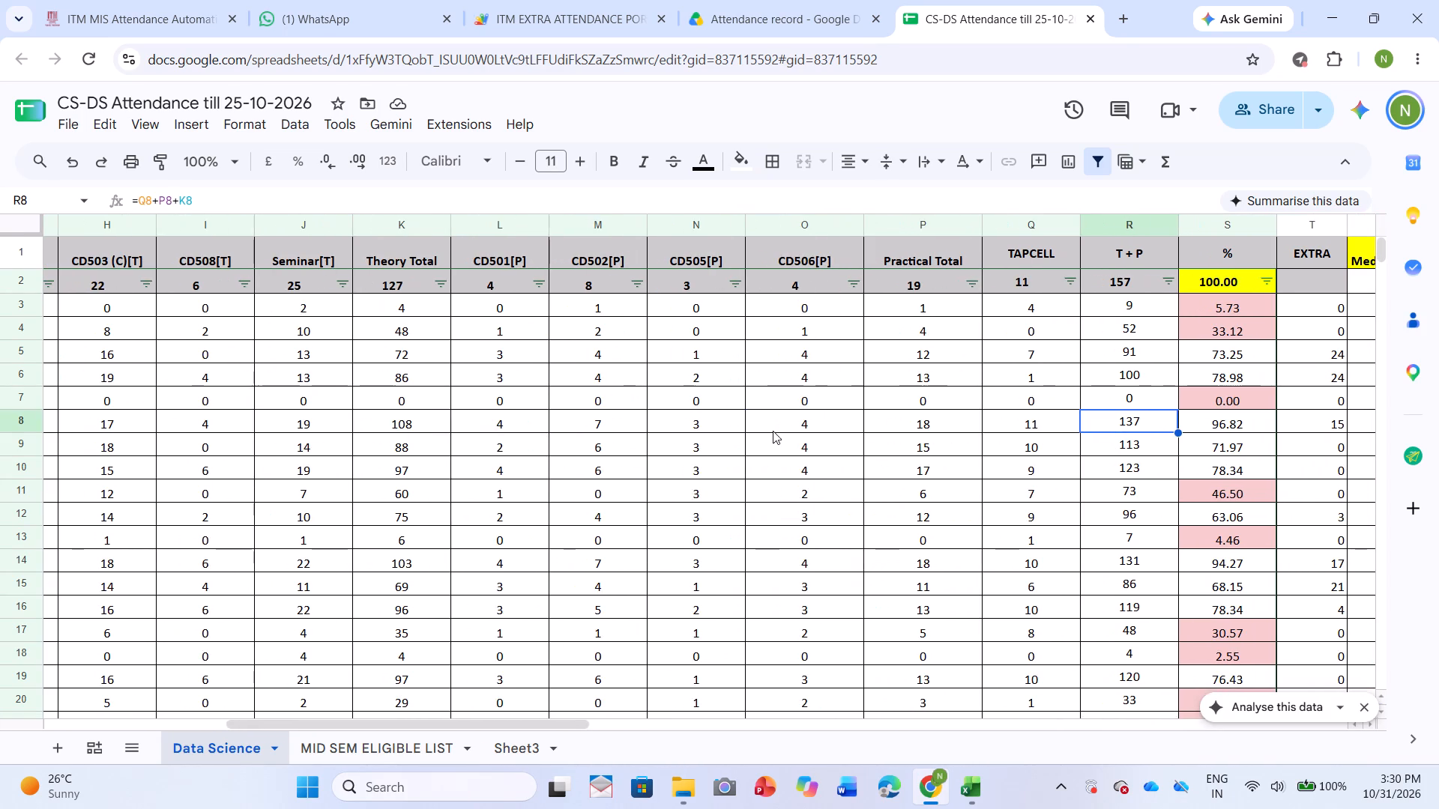
scroll(773, 431, right, 1)
click(506, 424)
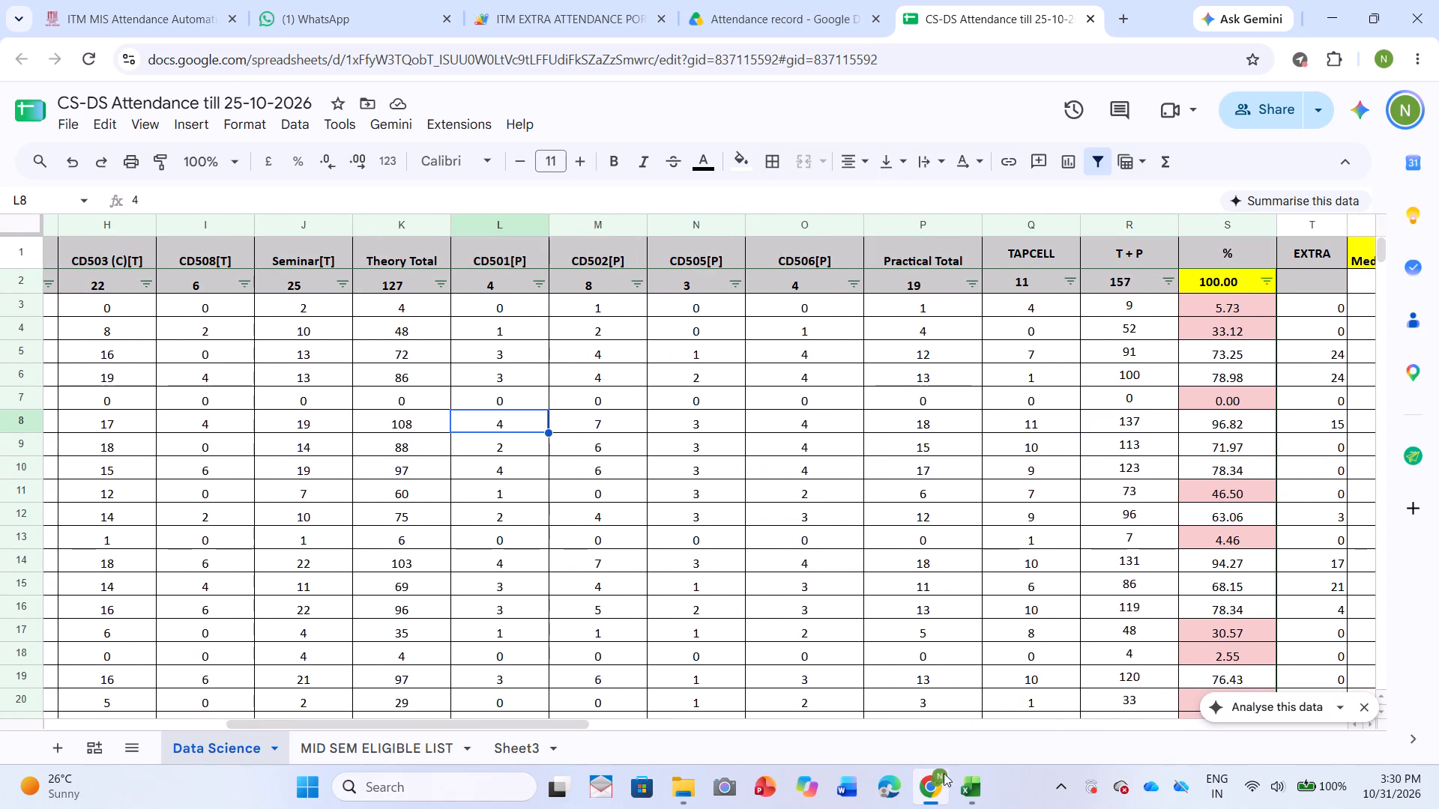
Copy columns CD501[P] through CD506[P] from the Excel Data Science sheet and paste them over columns L to O of the Google Sheet.
click(968, 787)
scroll(903, 440, left, 3)
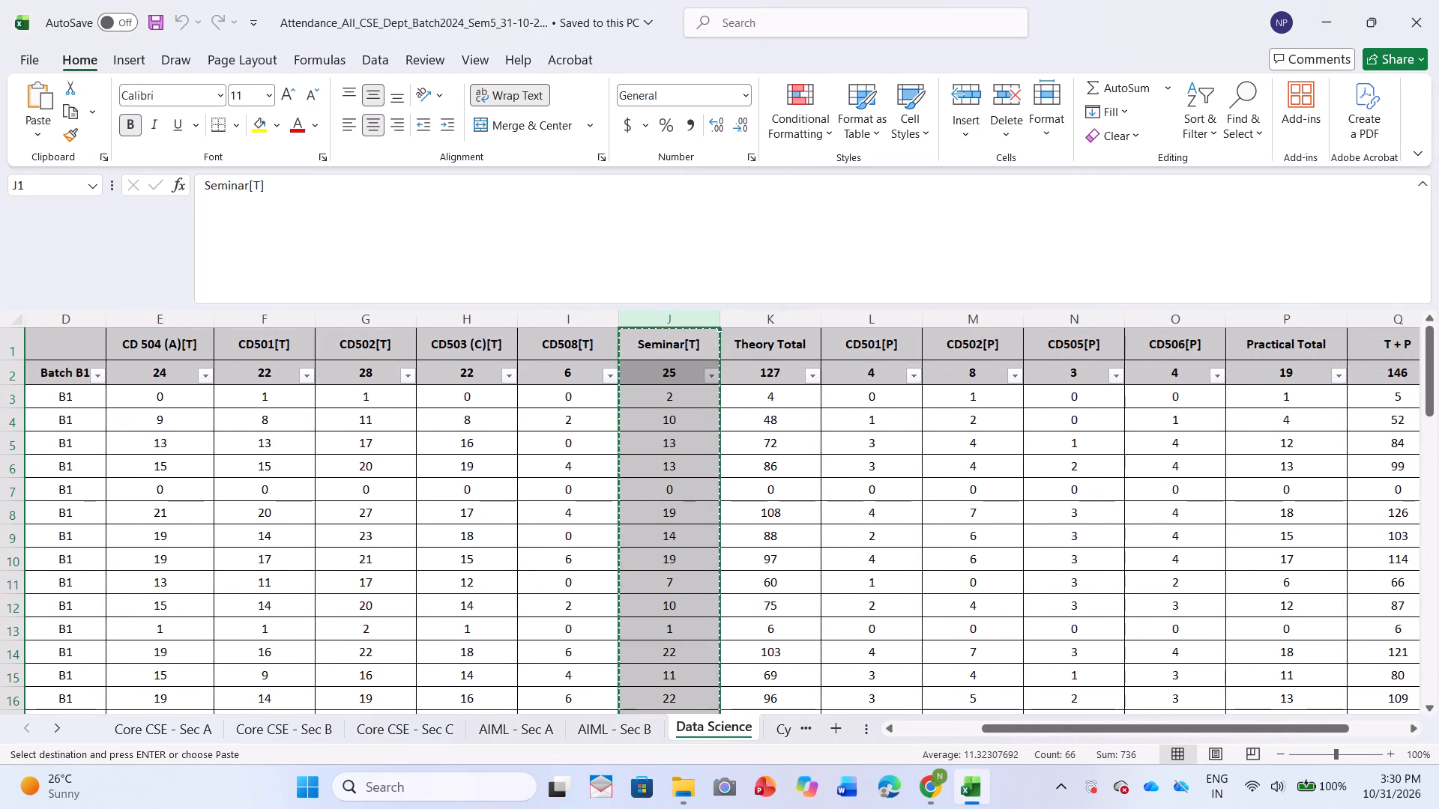
drag(869, 321, 1188, 327)
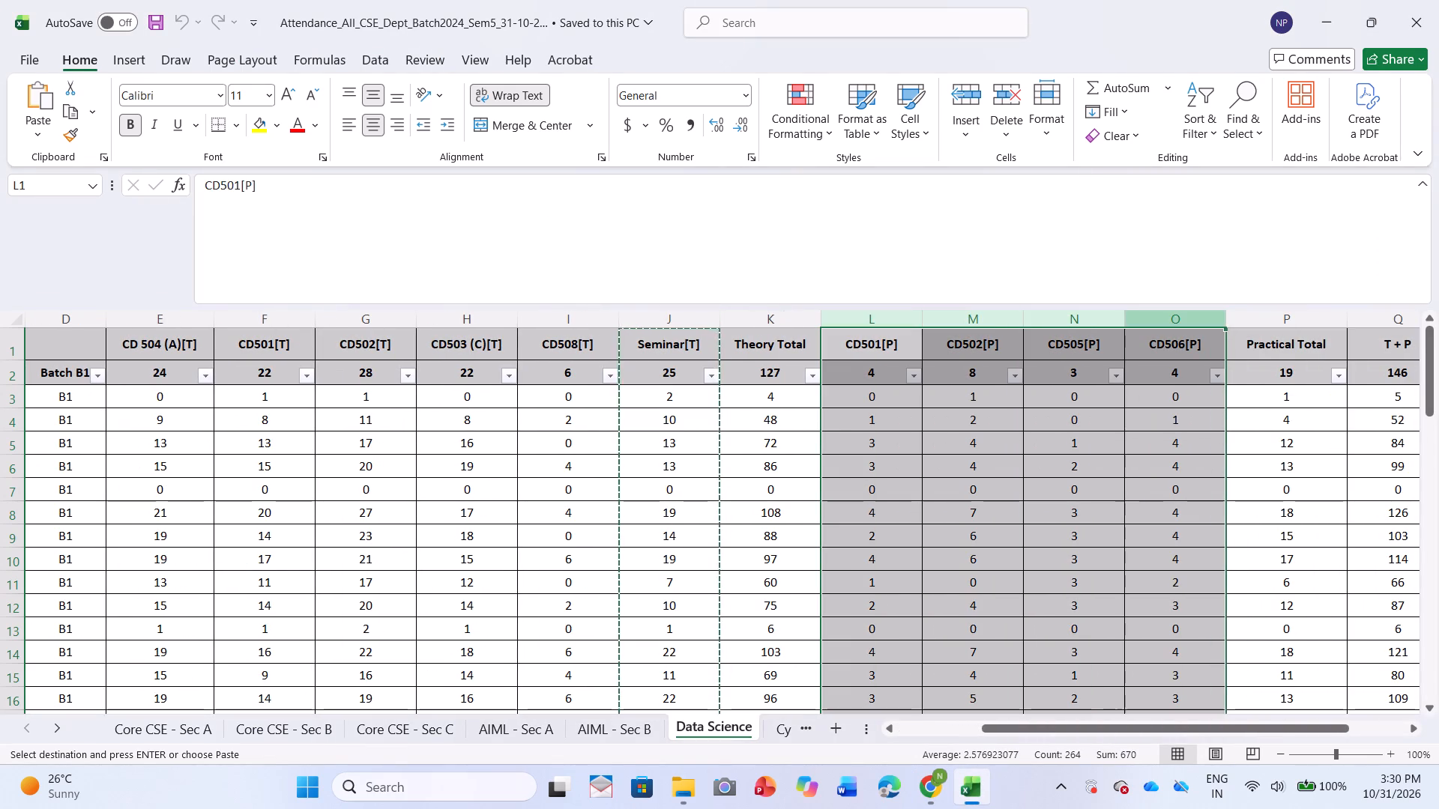
key(ctrl+c)
click(931, 806)
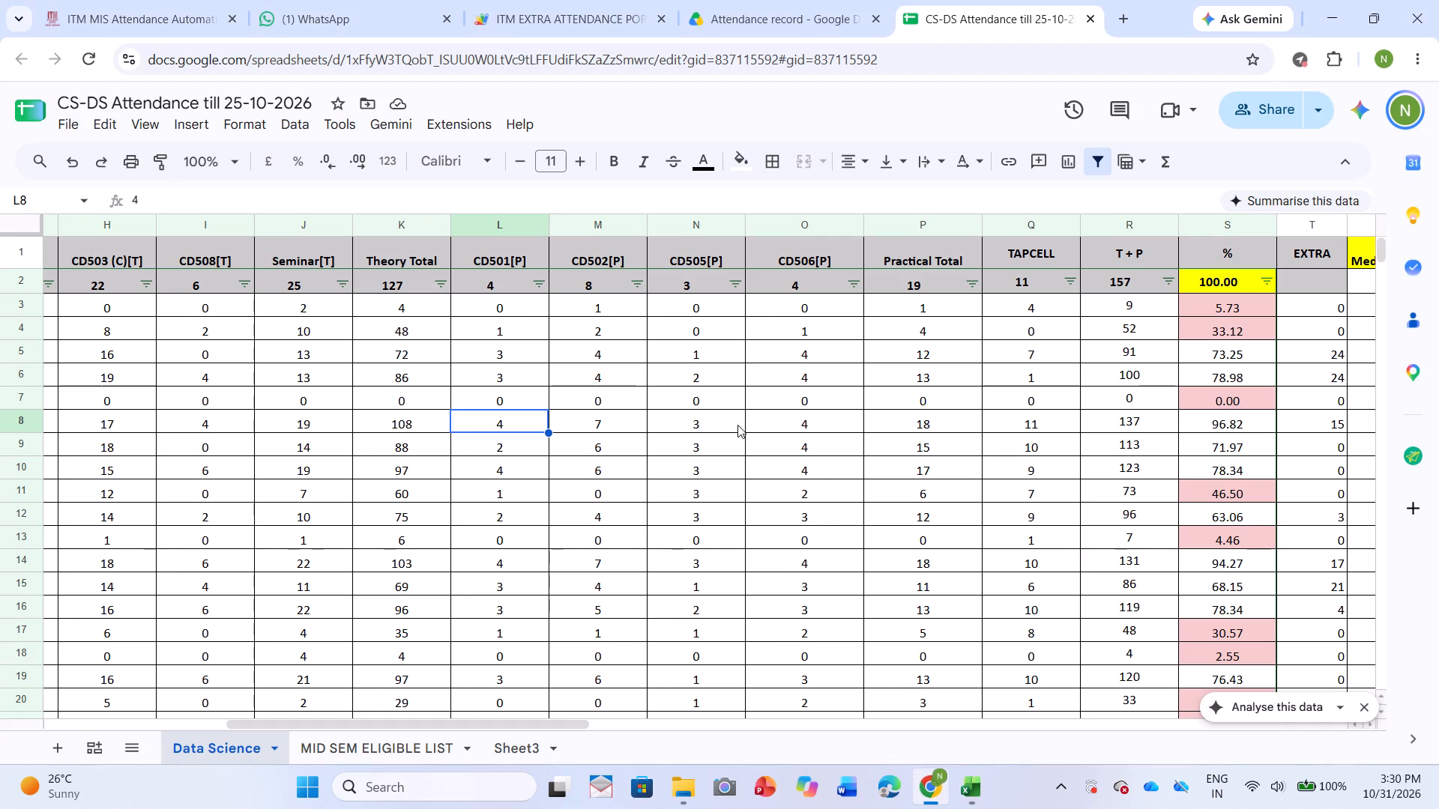
click(509, 218)
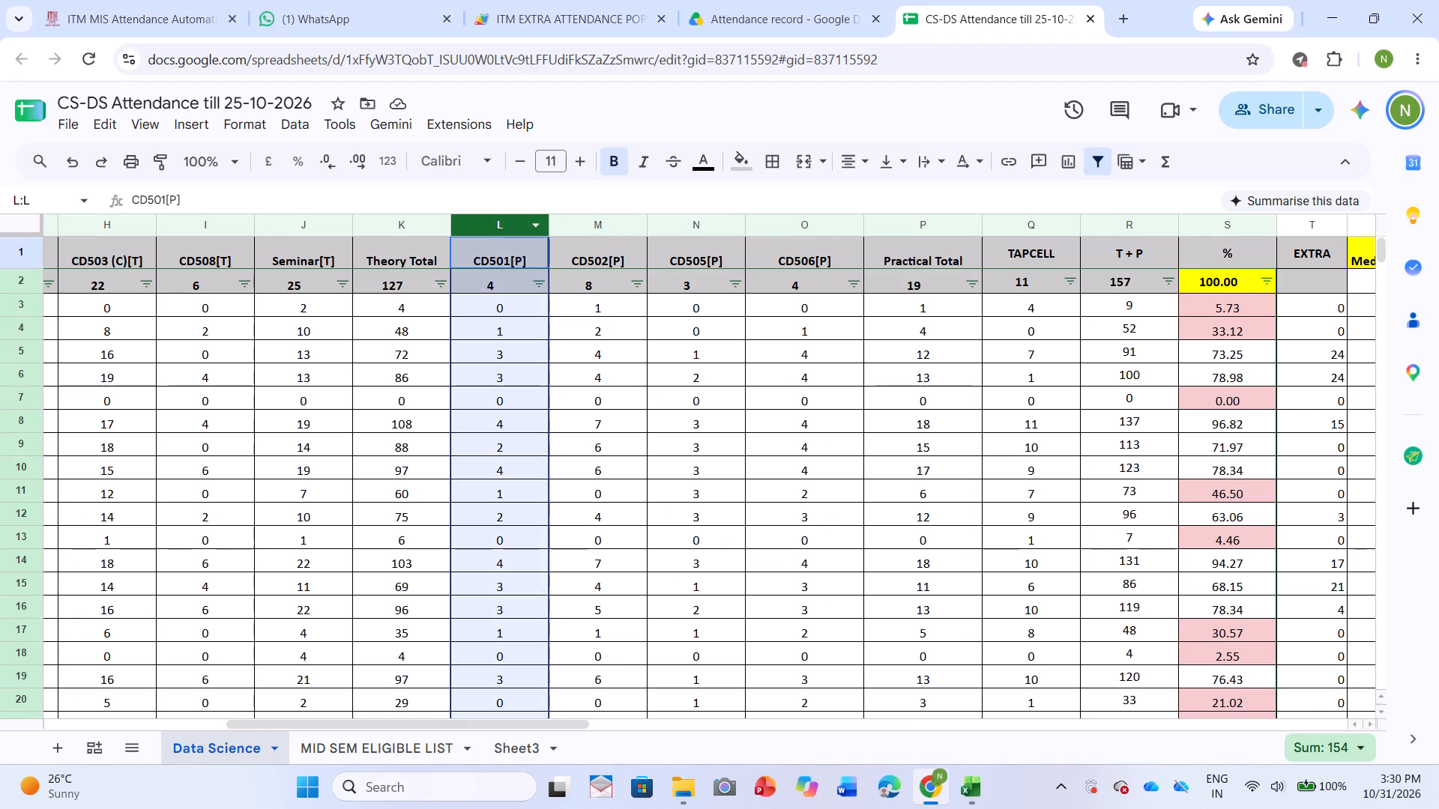
key(ctrl+v)
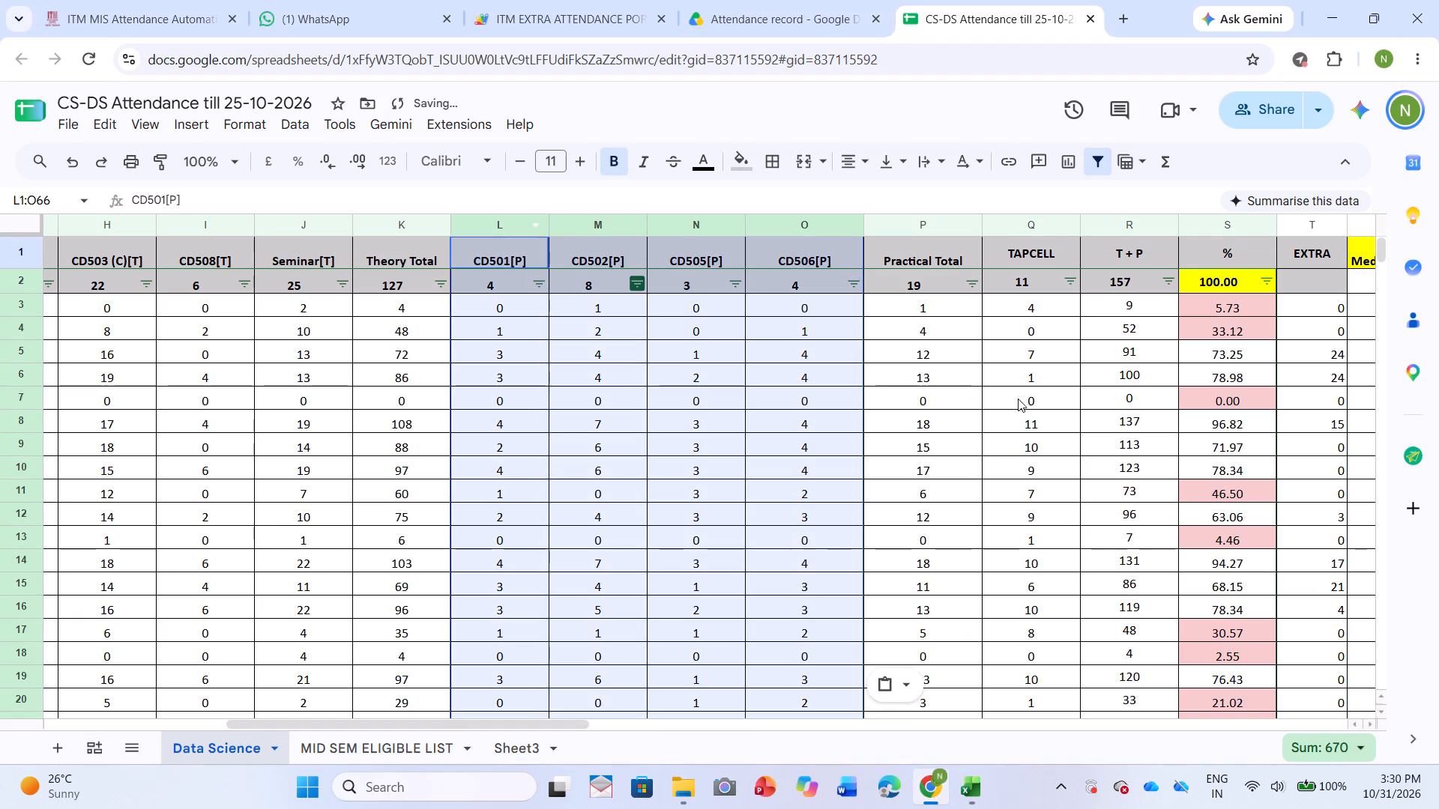
Examine the TAPCELL and T + P cells of row 8, viewing which cells the T + P formula references.
click(1017, 399)
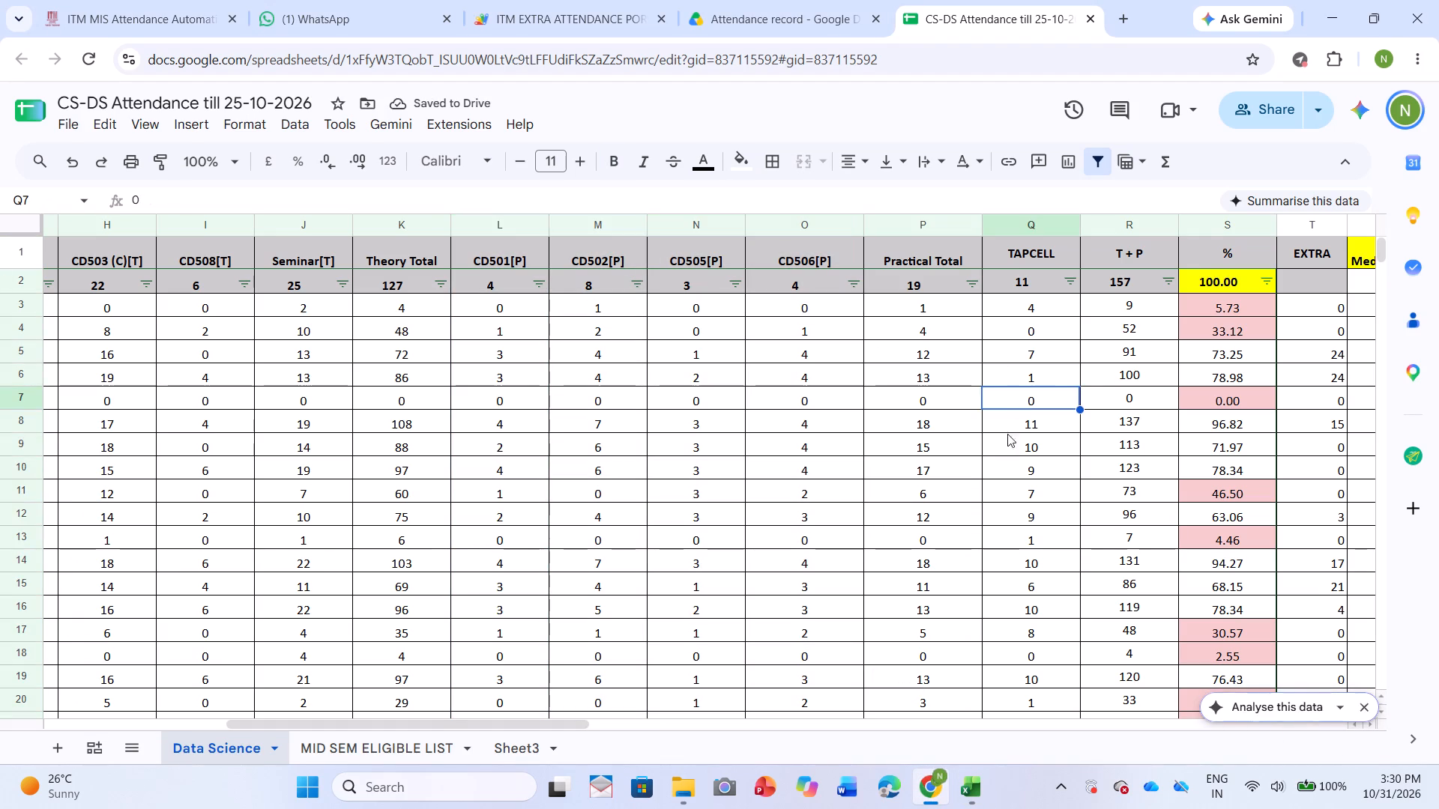
click(1007, 440)
click(1025, 421)
click(1117, 420)
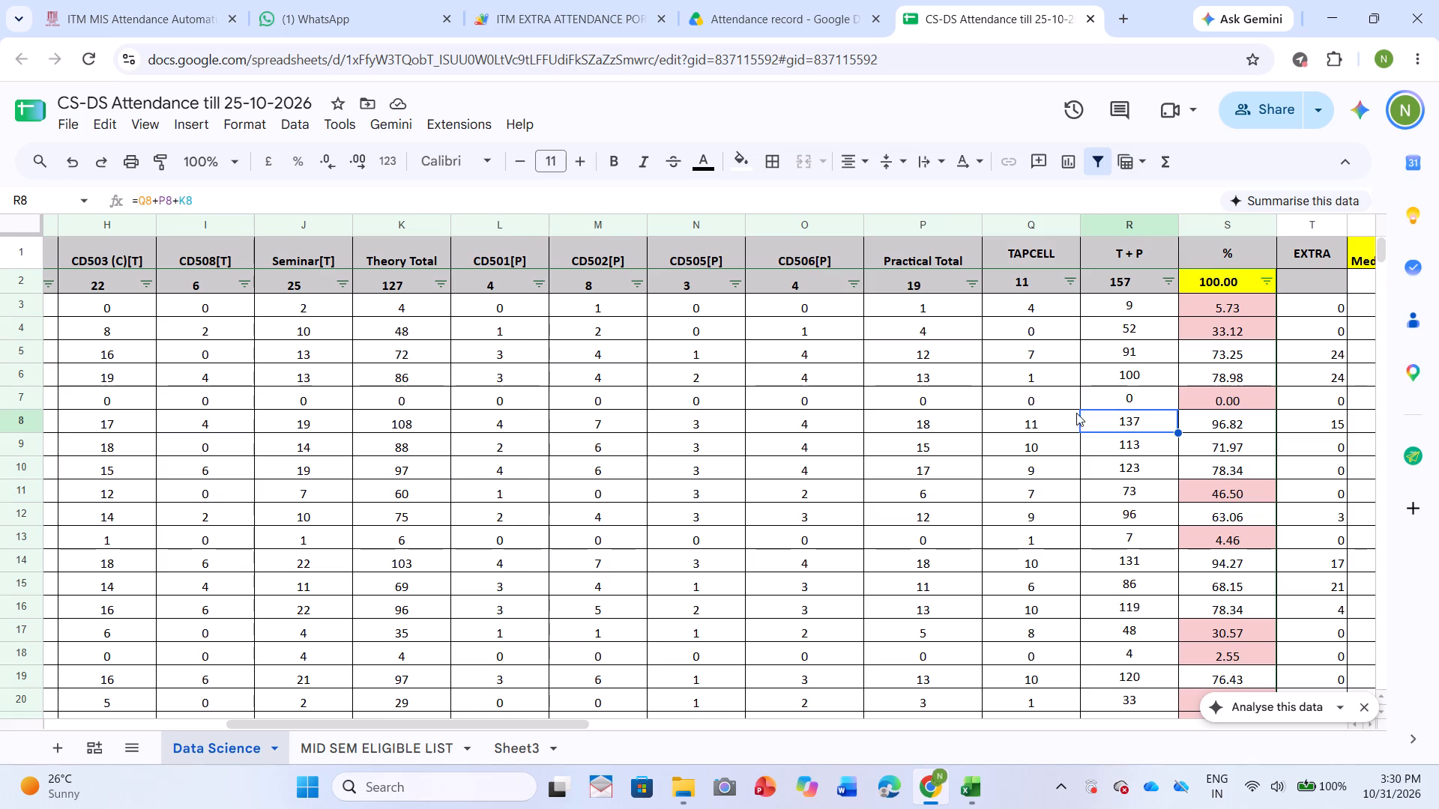
click(1058, 421)
click(1120, 426)
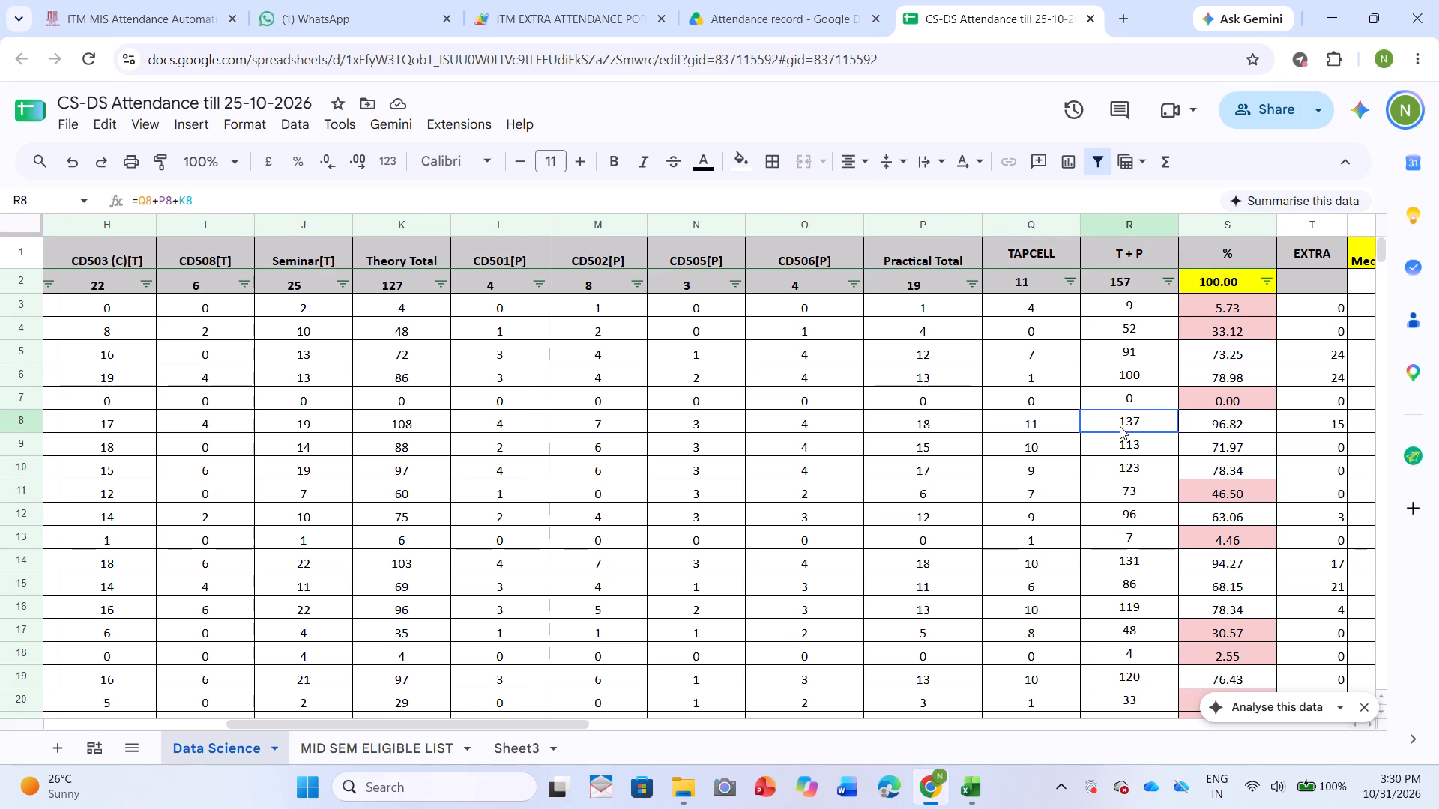
scroll(1120, 426, left, 2)
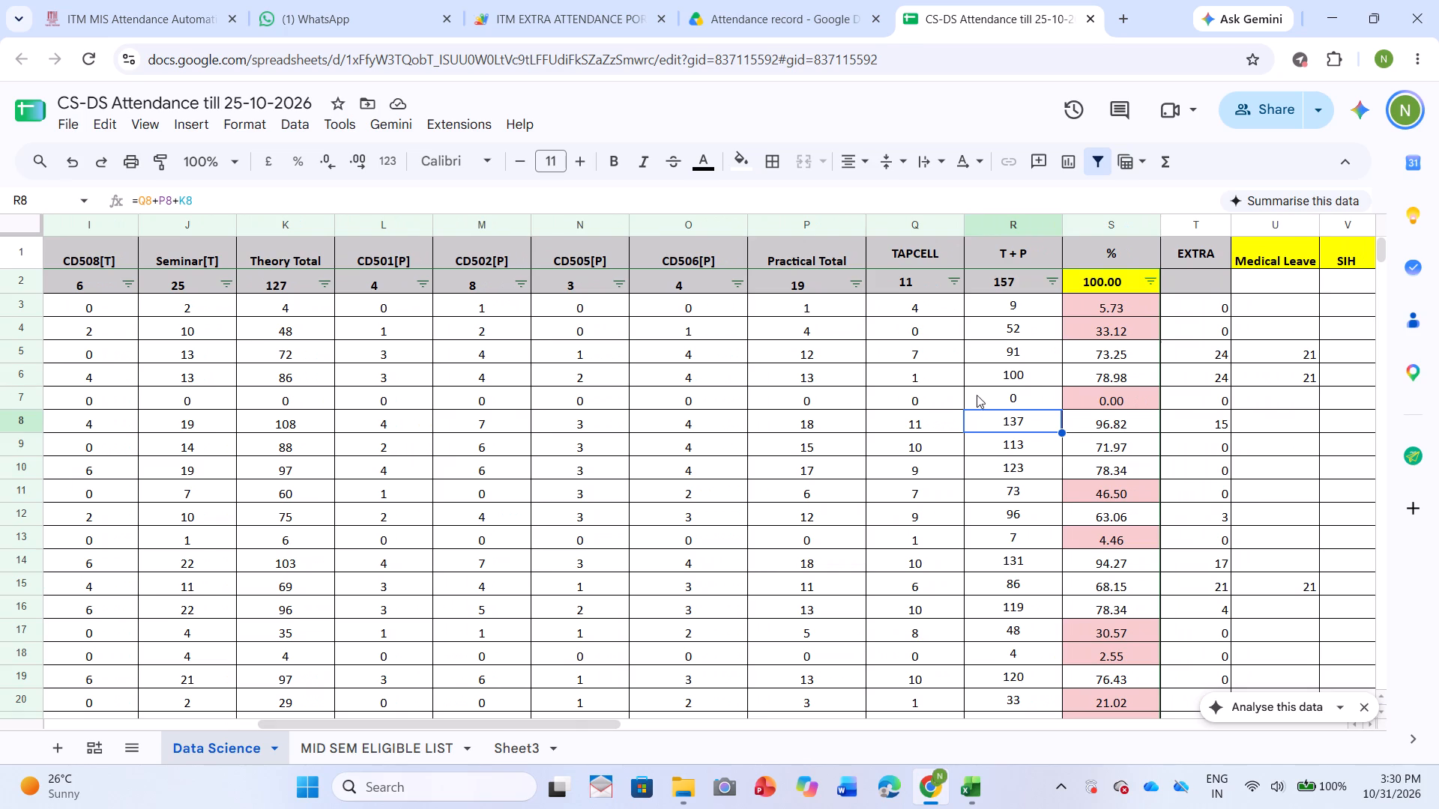
click(139, 193)
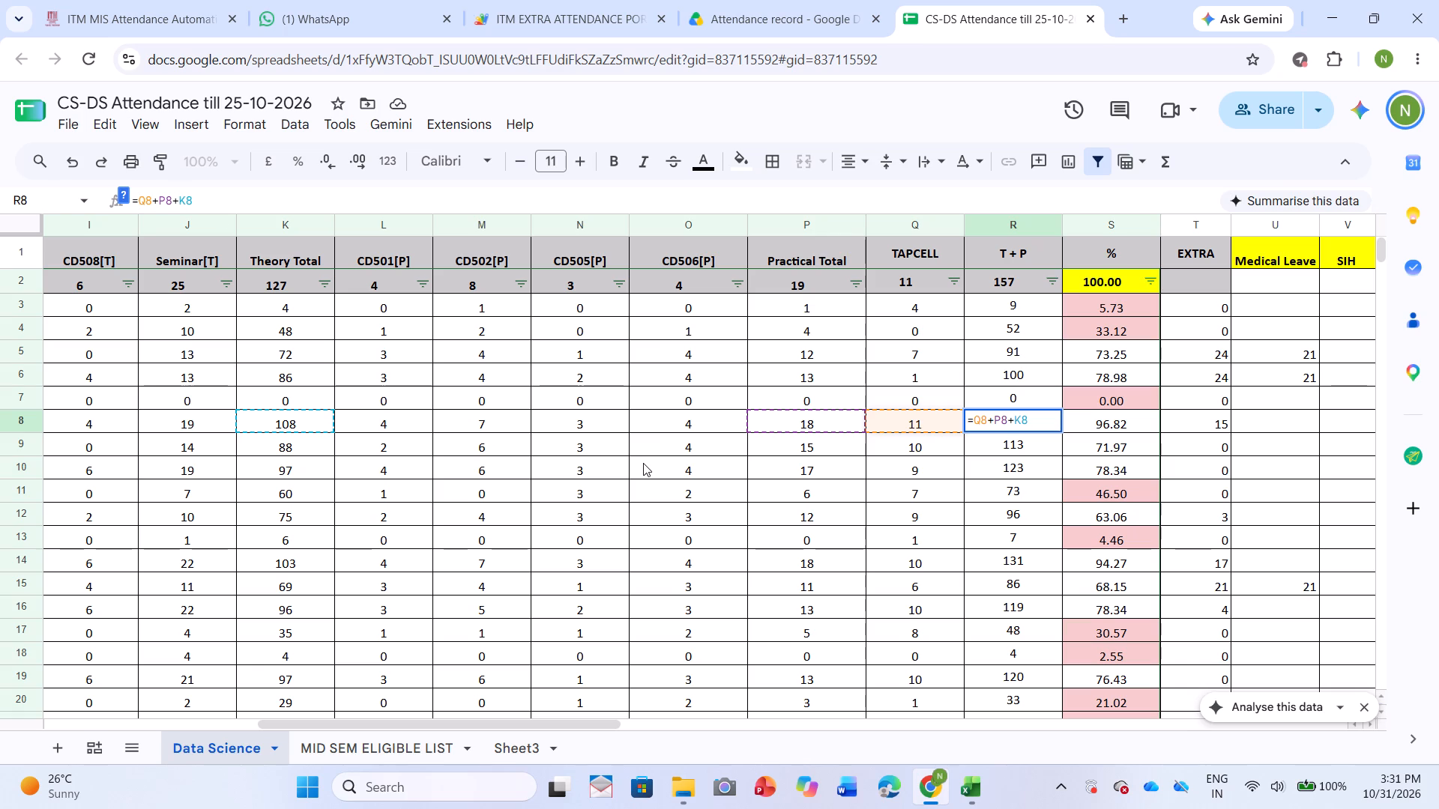
scroll(643, 463, left, 2)
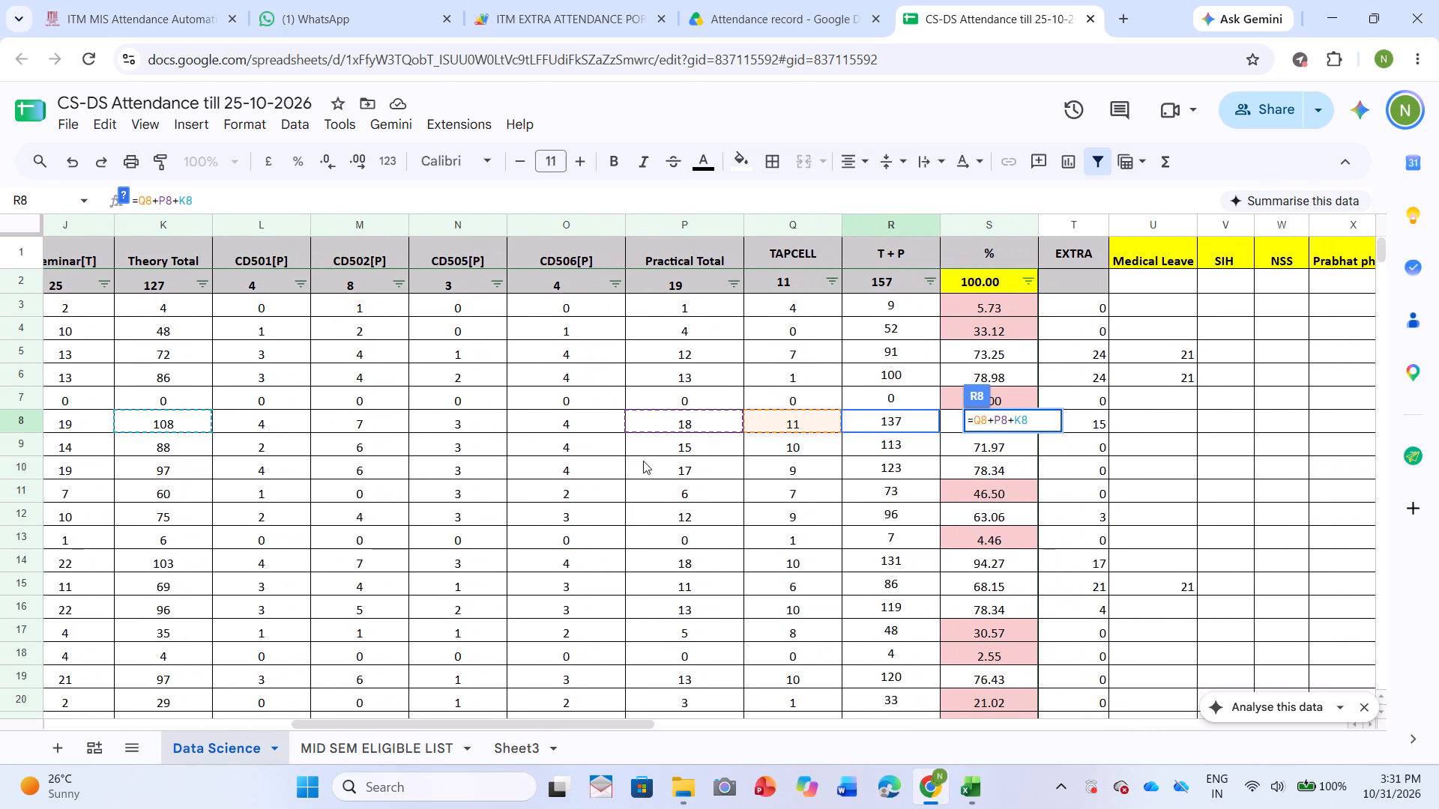
key(Return)
Examine the percentage formula in row 8 and the T + P formulas in several rows between 7 and 15.
click(991, 417)
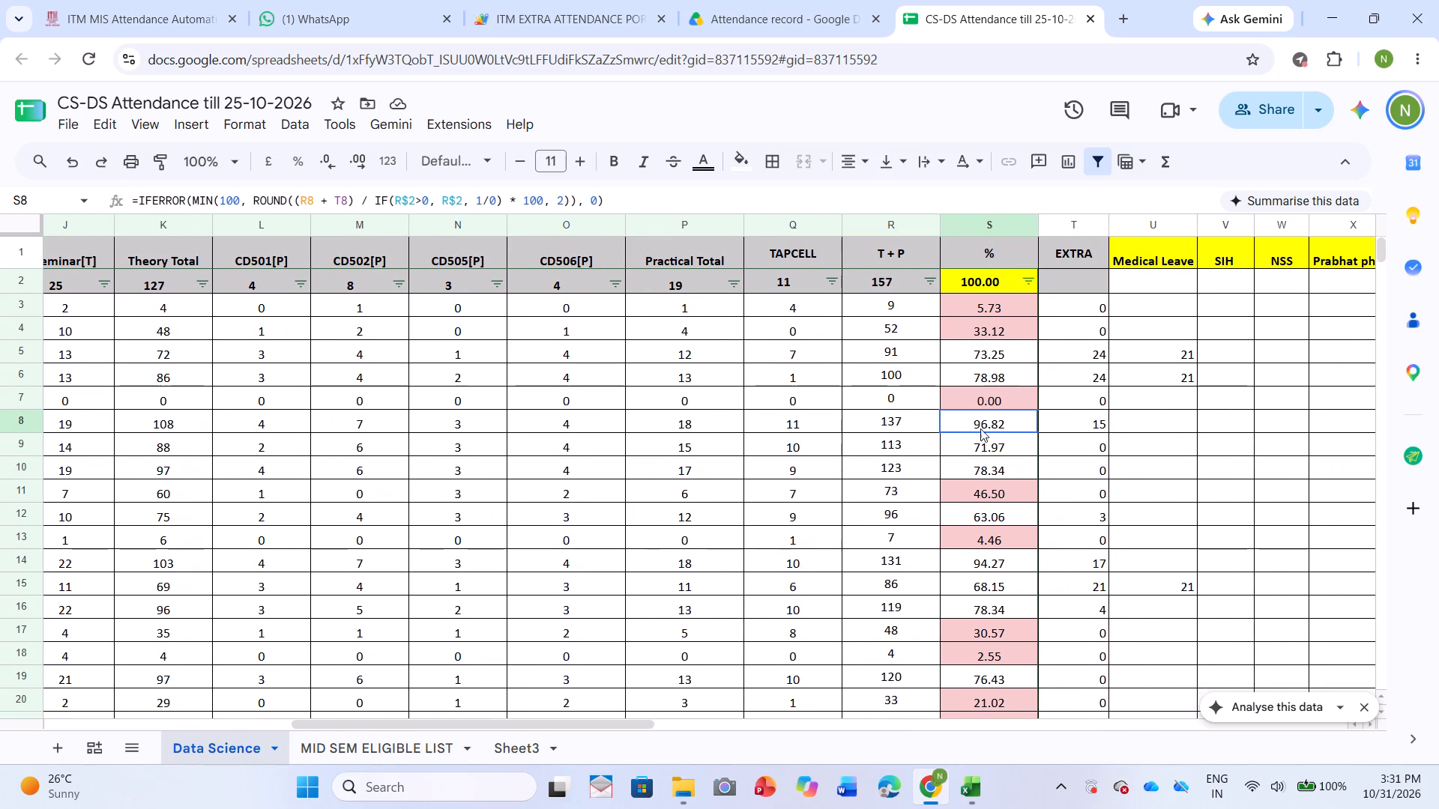
click(843, 396)
click(836, 434)
click(866, 493)
click(866, 535)
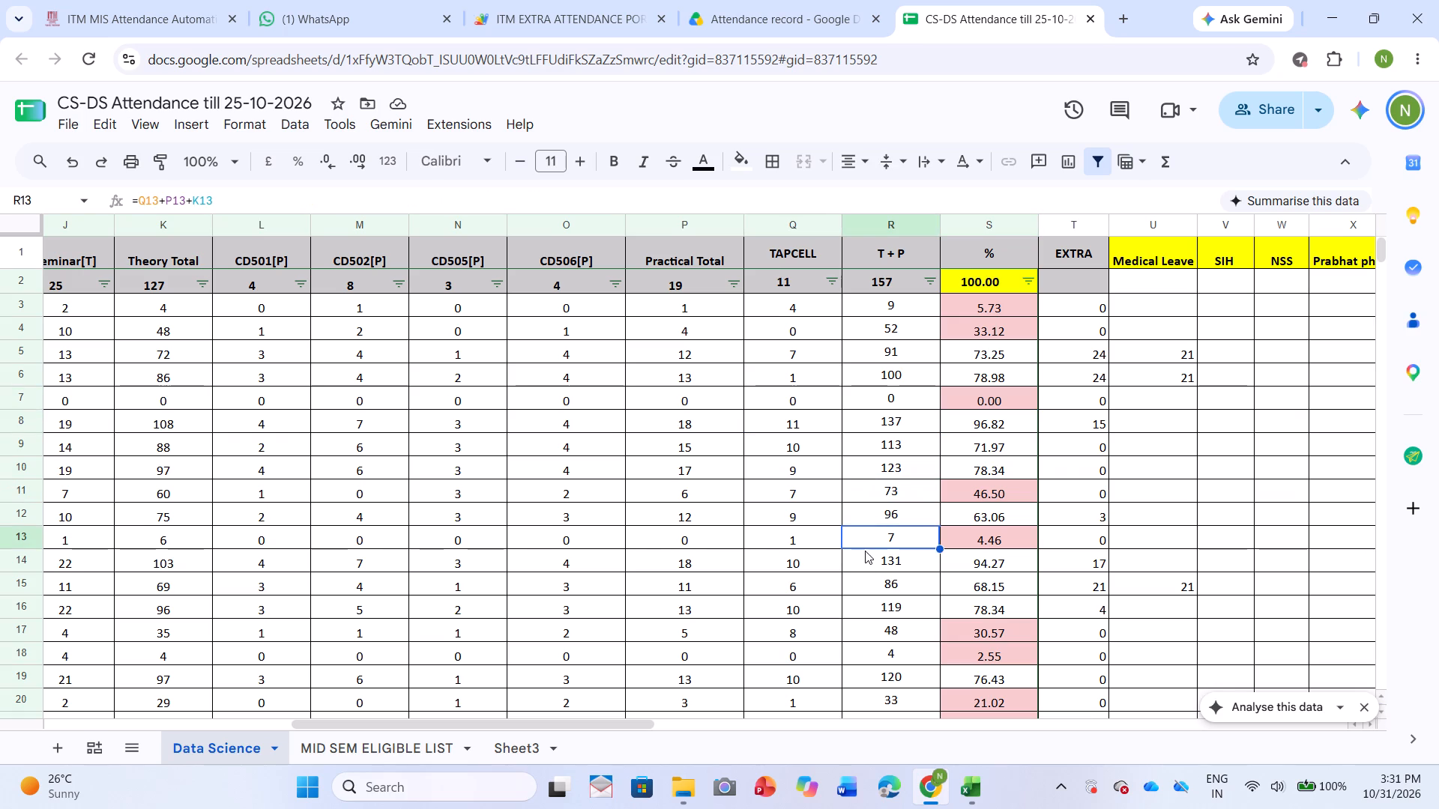
click(867, 588)
click(884, 446)
click(884, 489)
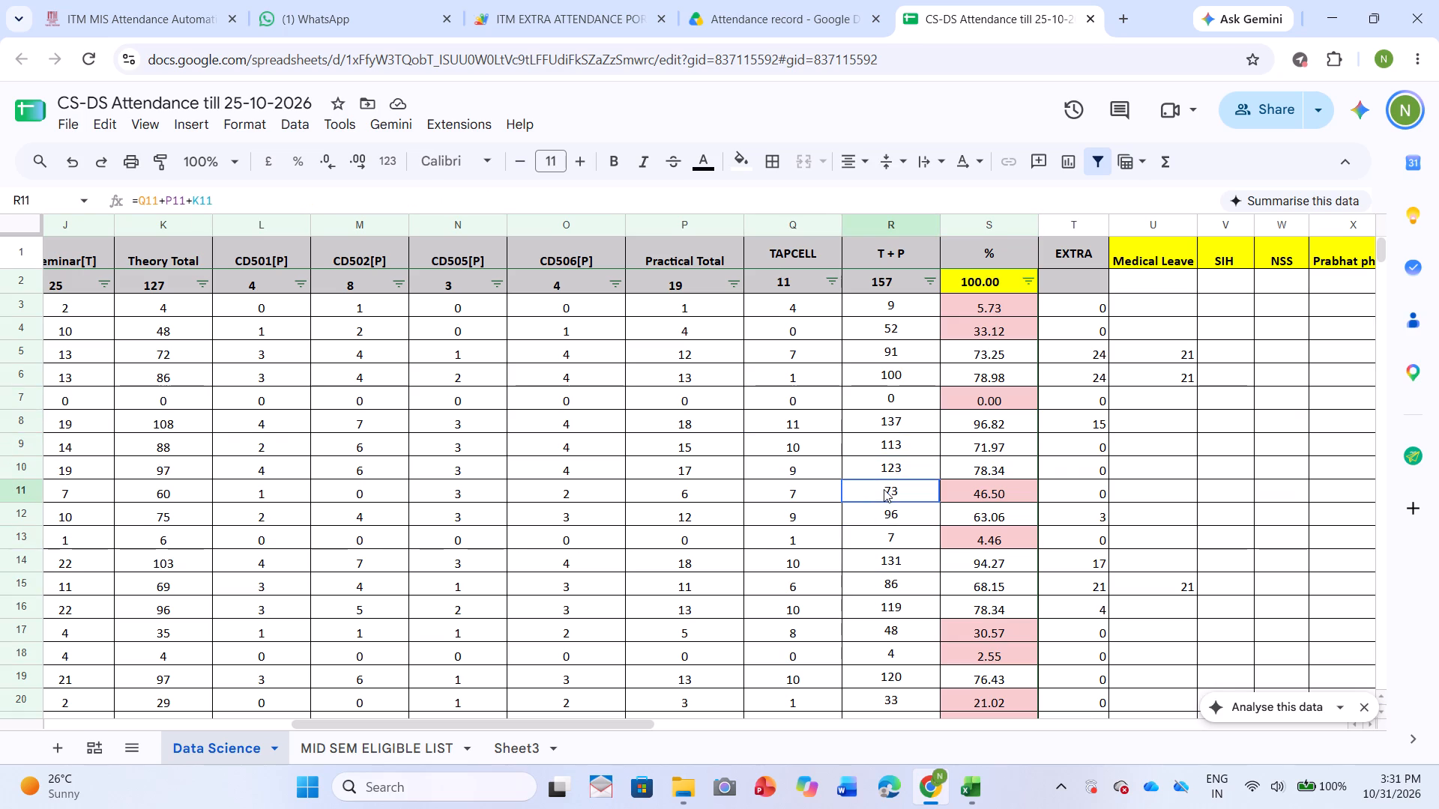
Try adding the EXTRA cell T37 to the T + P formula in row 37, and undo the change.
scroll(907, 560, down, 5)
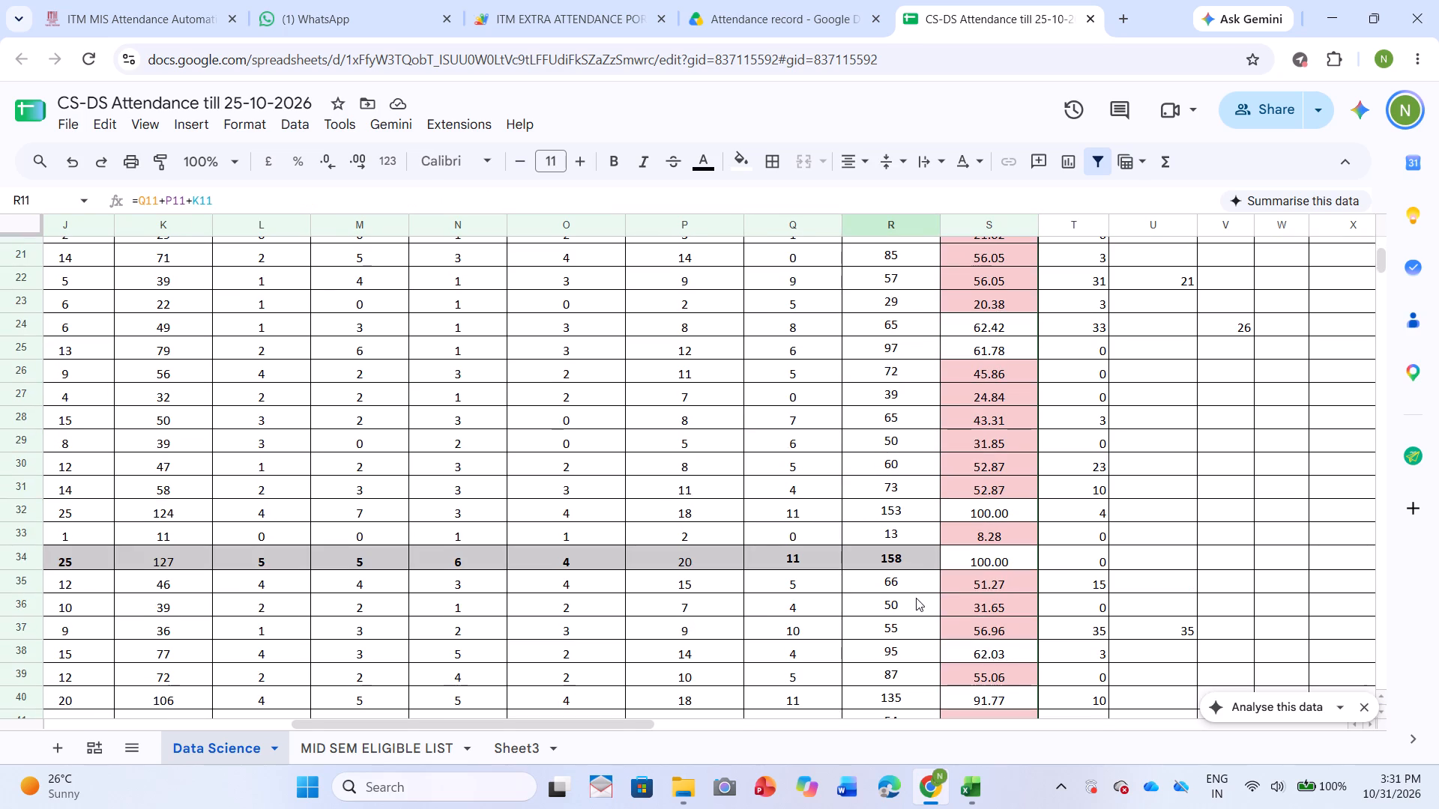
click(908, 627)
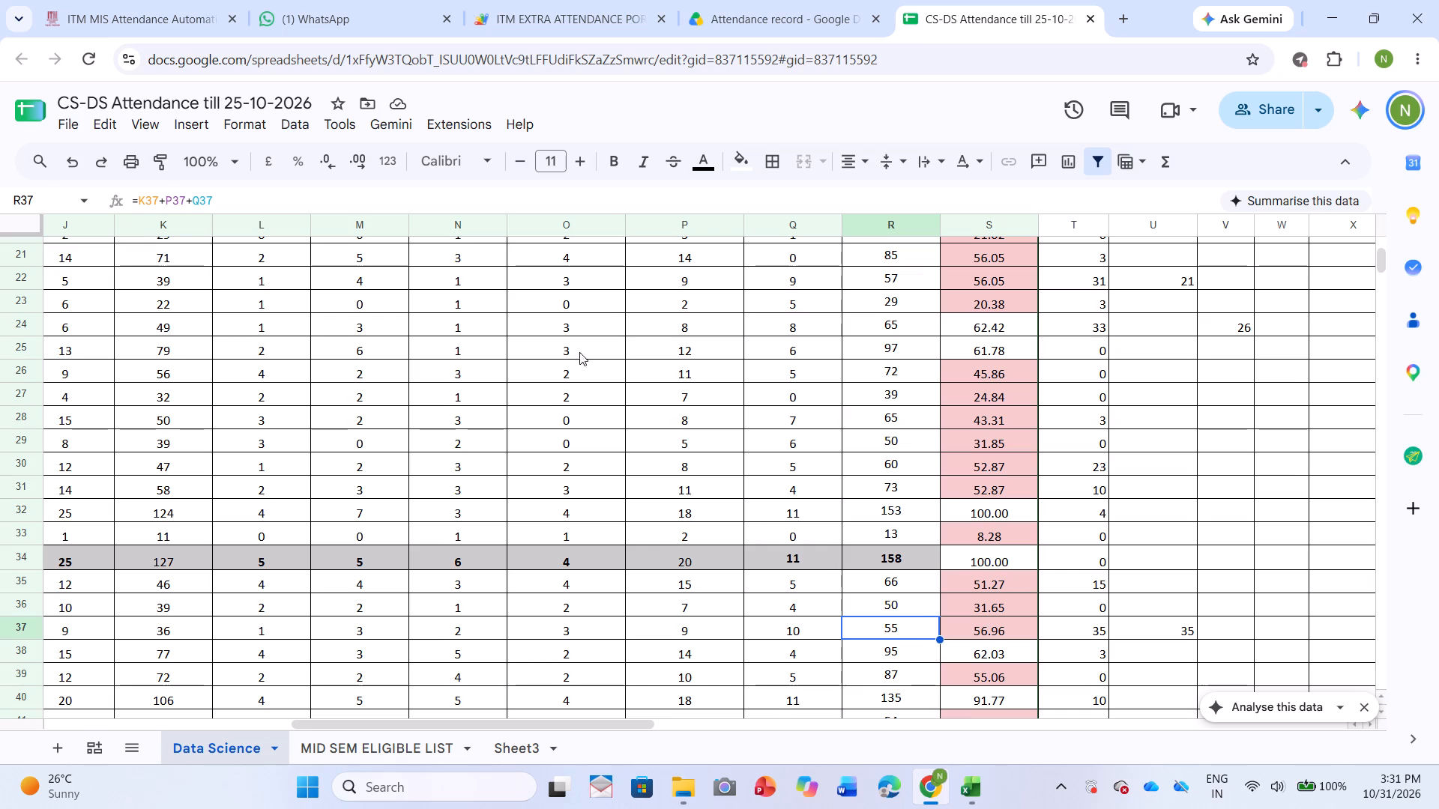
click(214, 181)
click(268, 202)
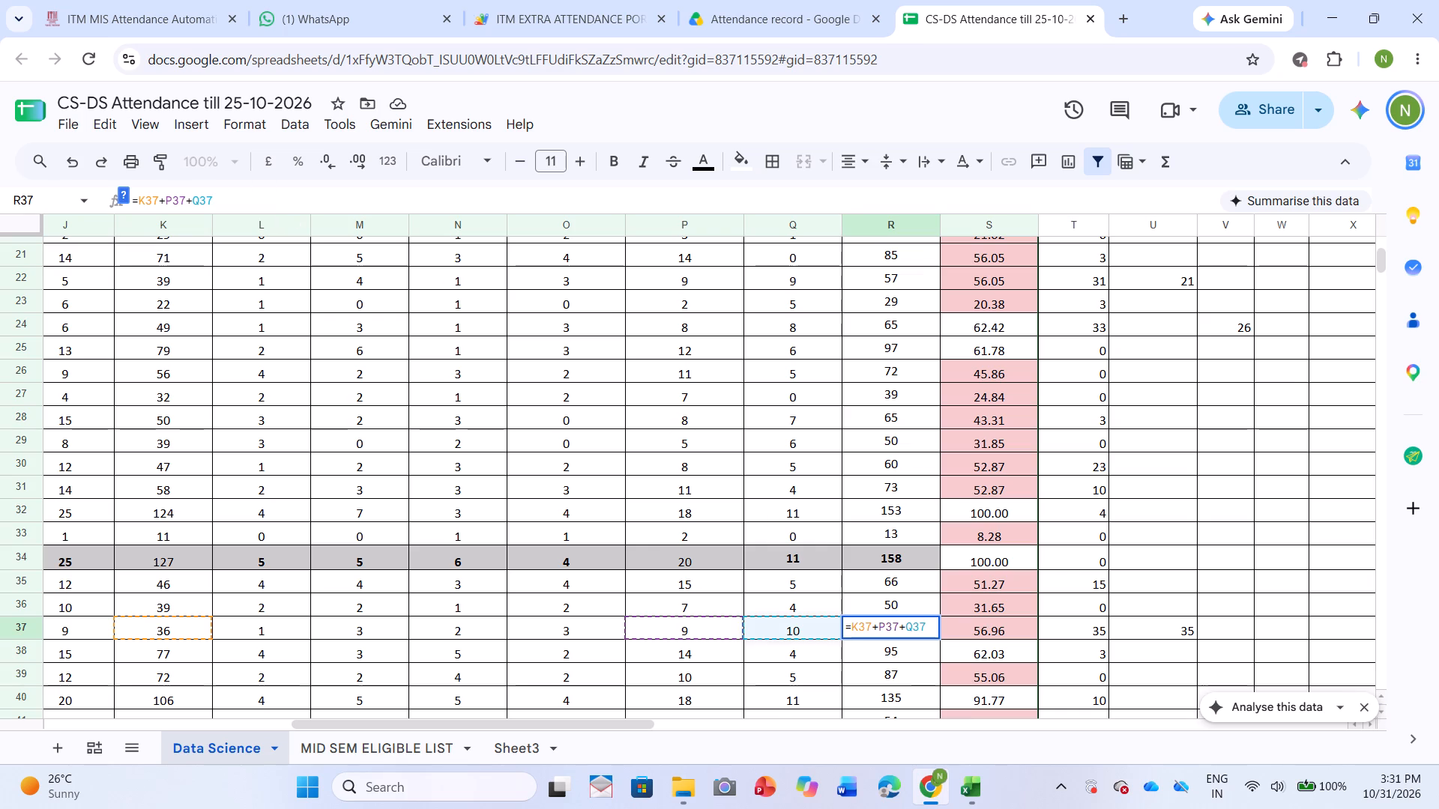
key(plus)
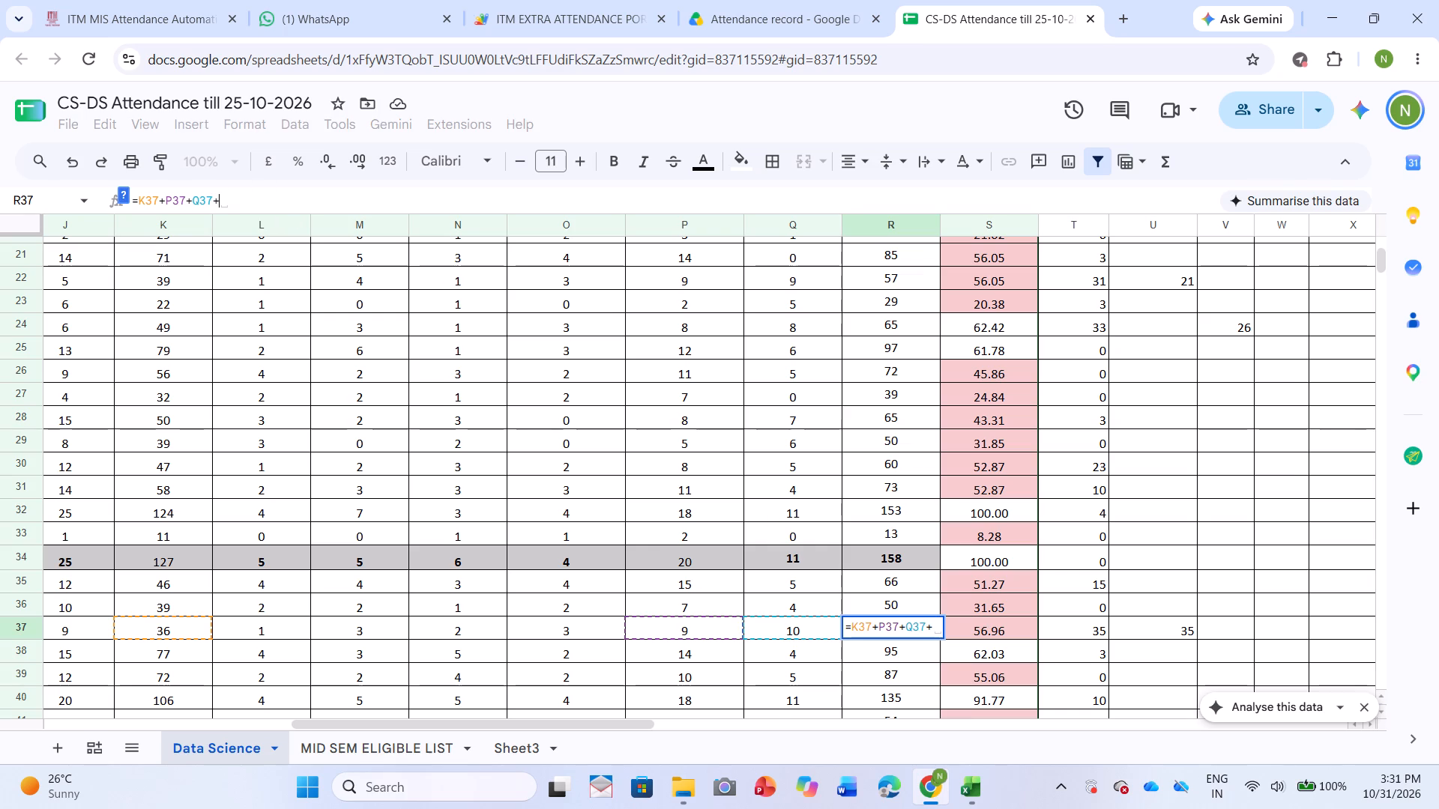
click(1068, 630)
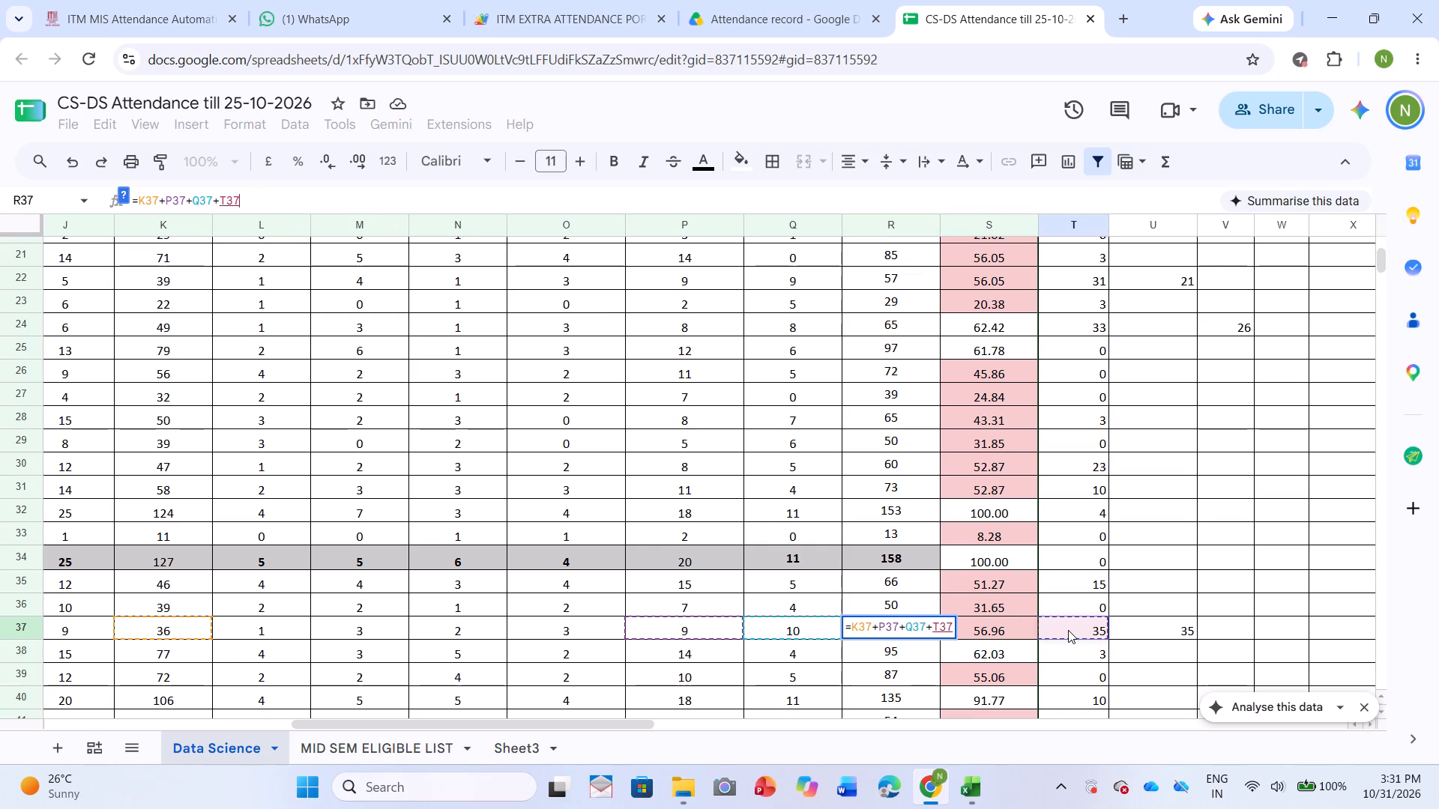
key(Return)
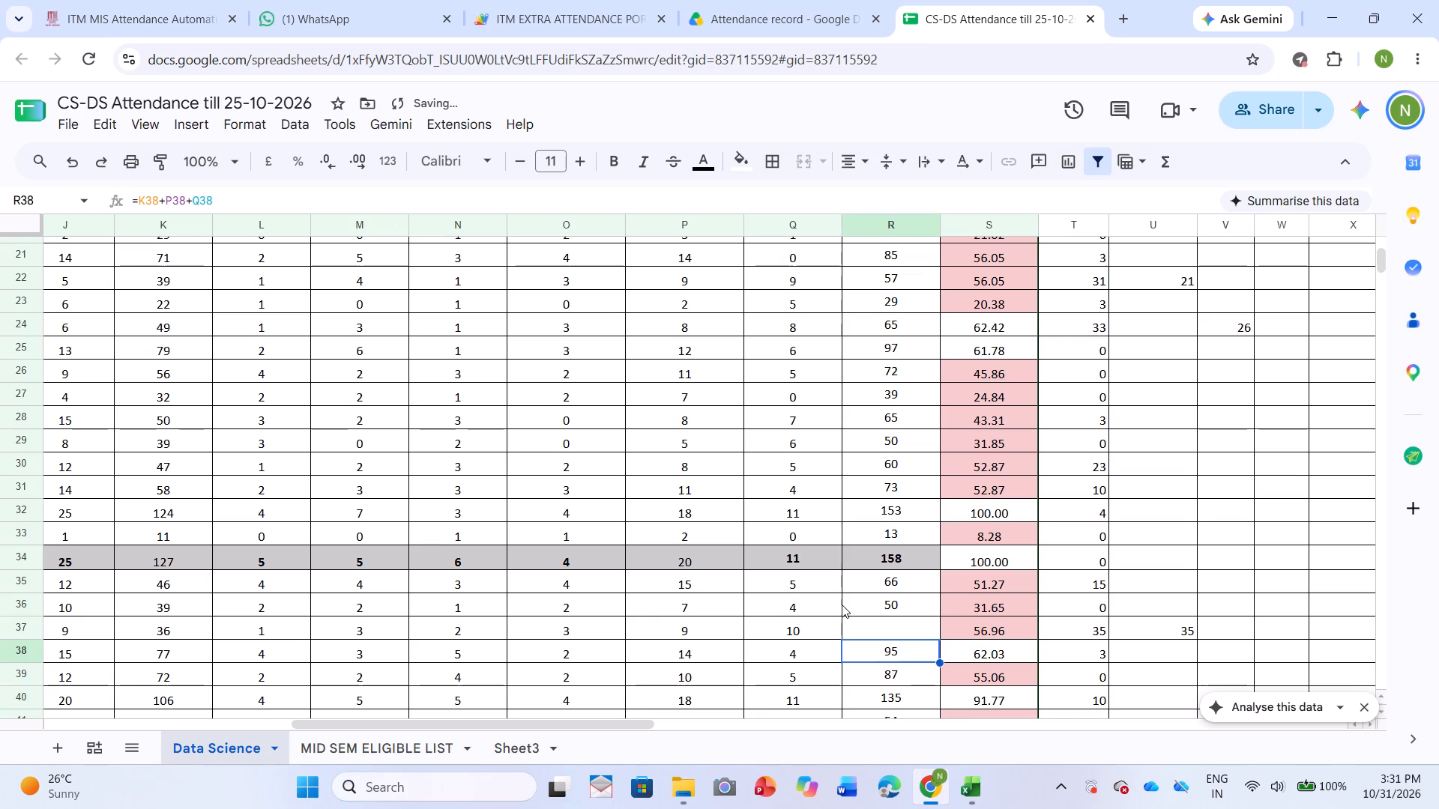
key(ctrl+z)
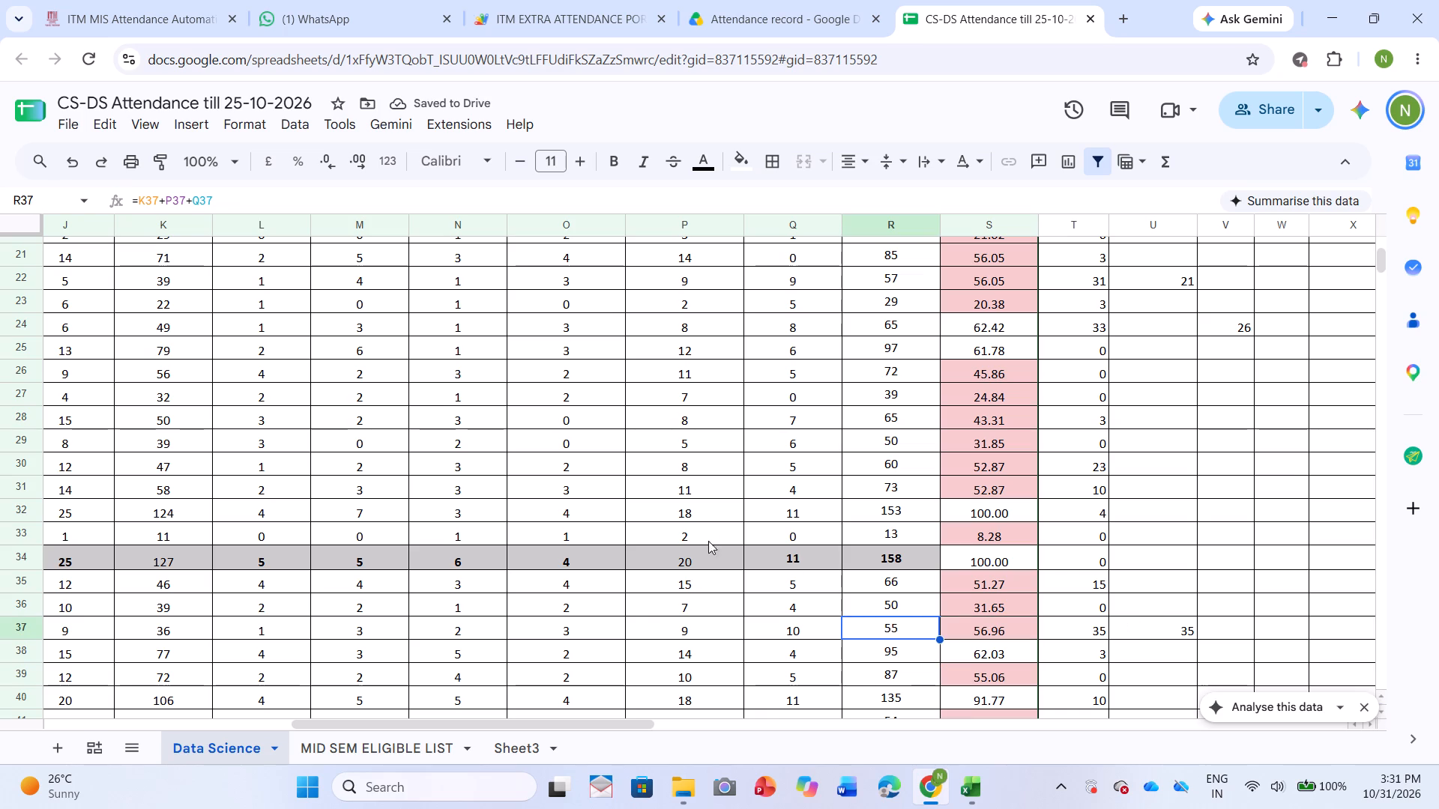
Review the Practical Total formula in row 37 and the theory, practical and total columns across the Data Science sheet.
click(660, 622)
scroll(722, 566, up, 8)
scroll(722, 566, right, 5)
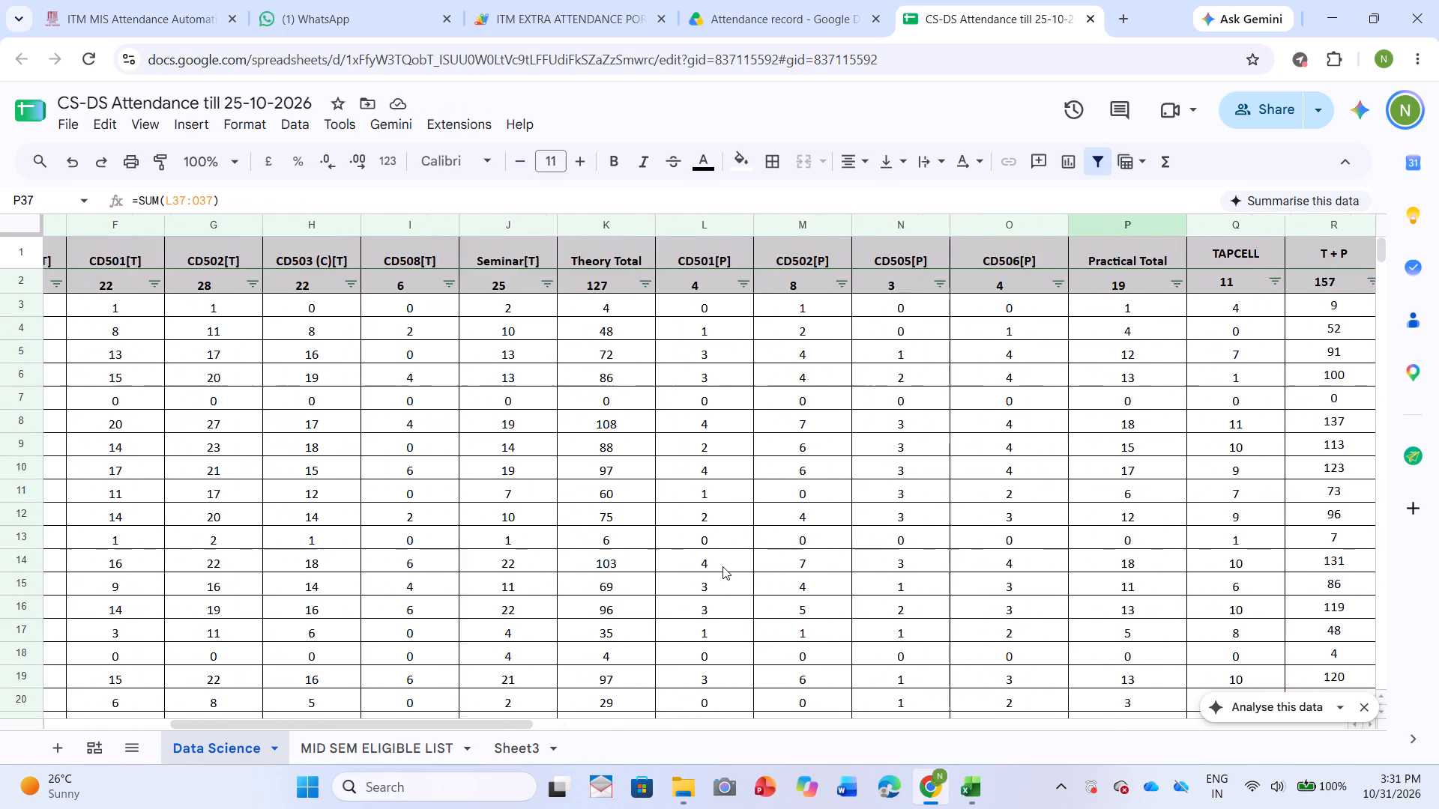
scroll(722, 566, right, 3)
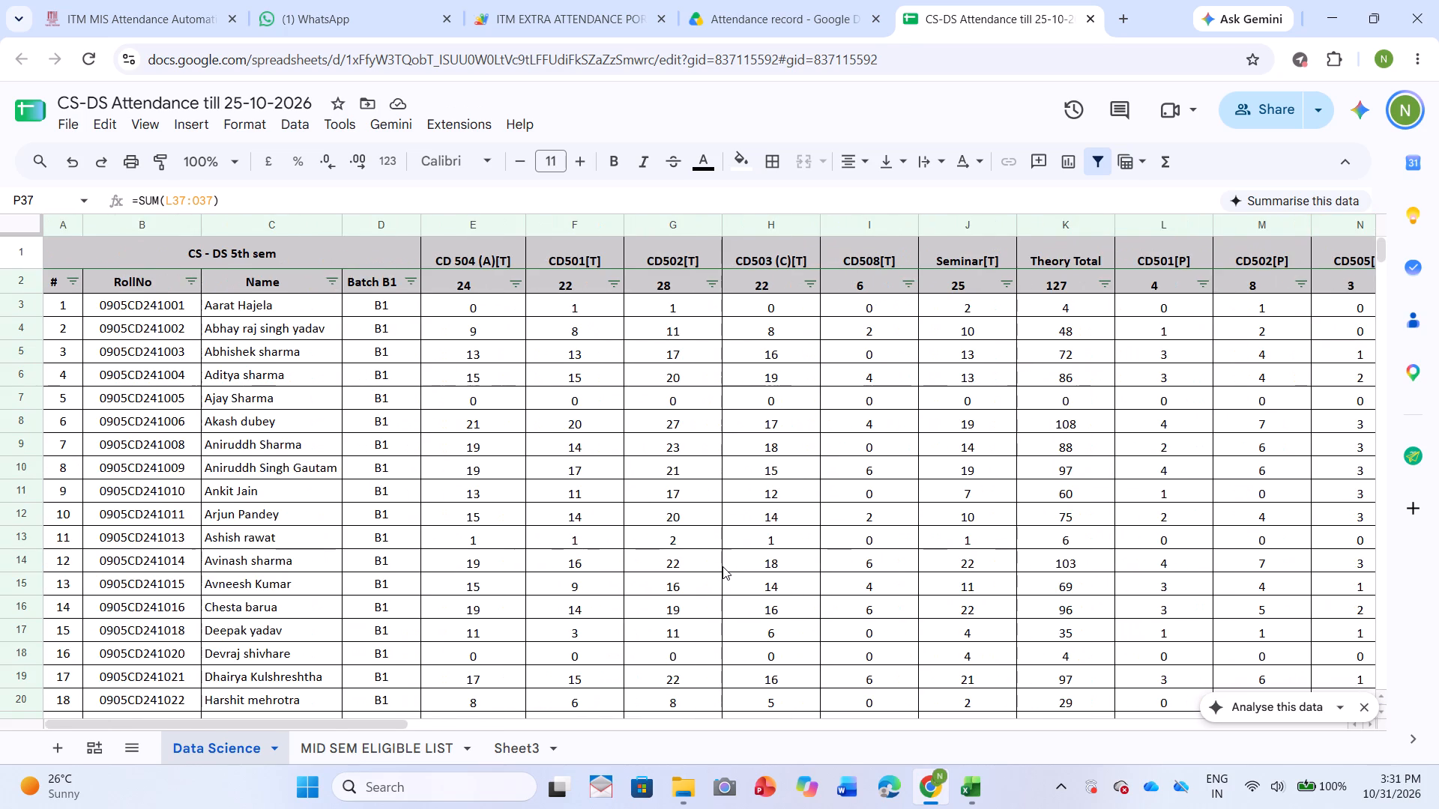
scroll(722, 566, down, 5)
scroll(722, 566, up, 8)
scroll(722, 566, left, 2)
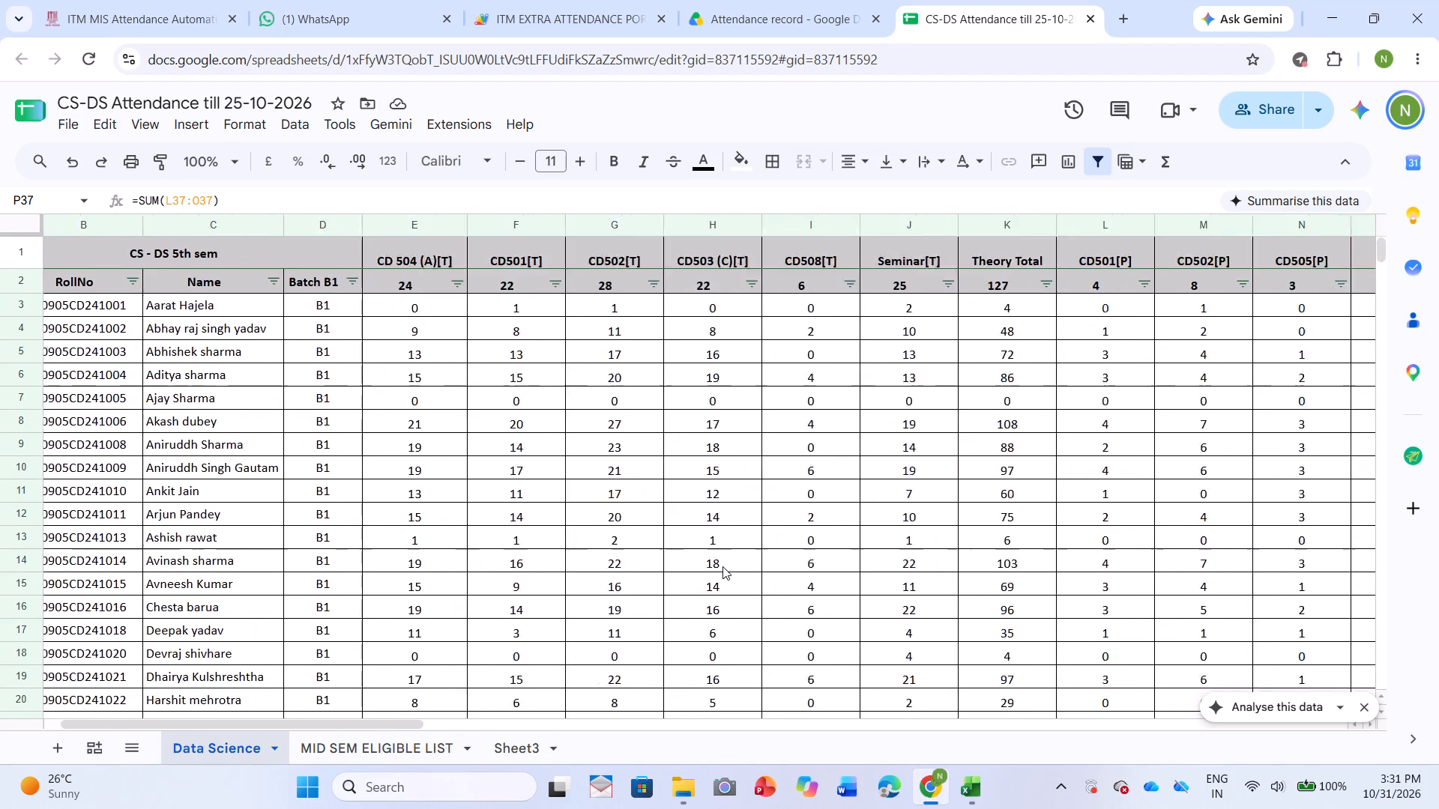
scroll(722, 566, left, 3)
scroll(722, 566, down, 5)
scroll(722, 566, up, 7)
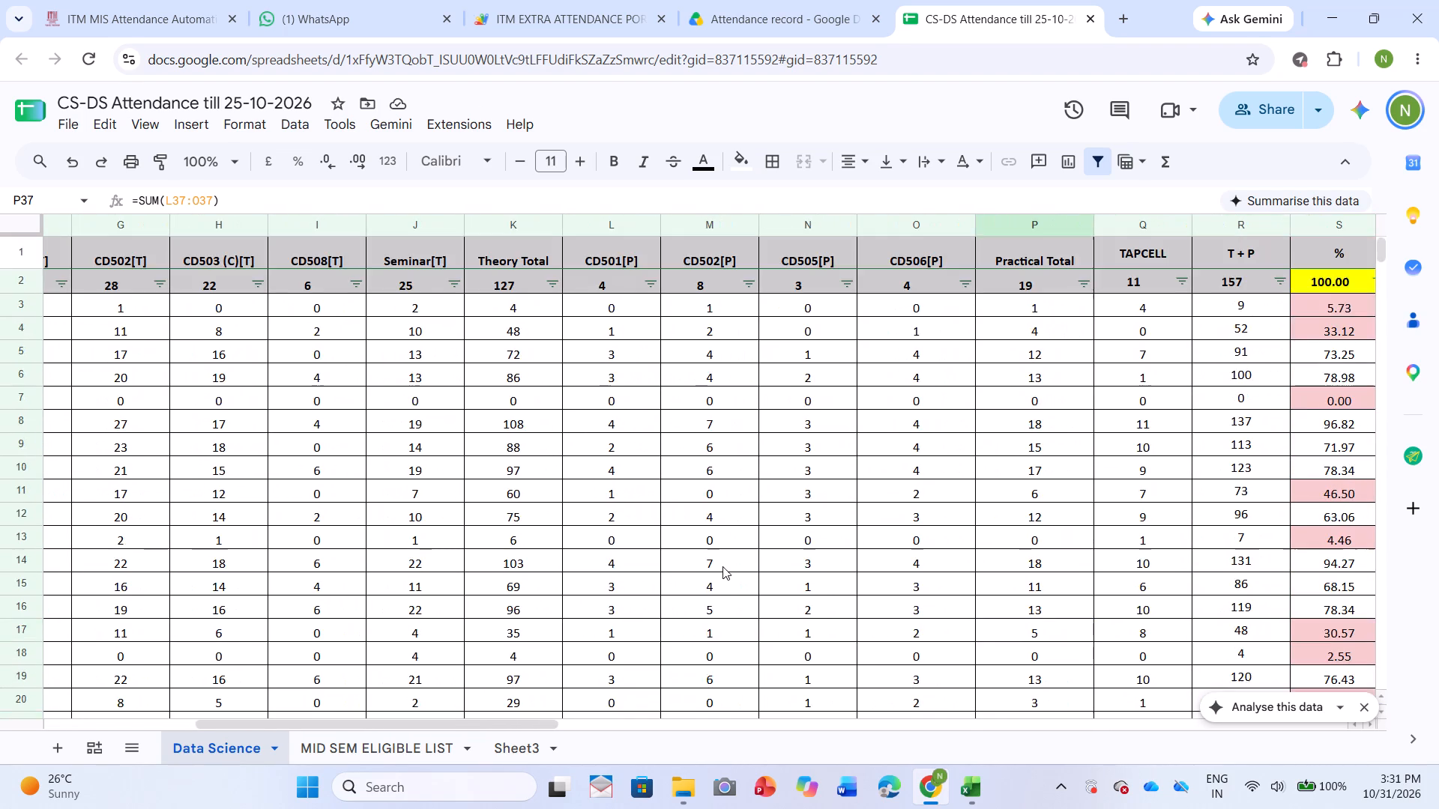
Make the Theory Total and Practical Total values in the grey totals row 34 bold.
scroll(722, 566, down, 6)
click(503, 470)
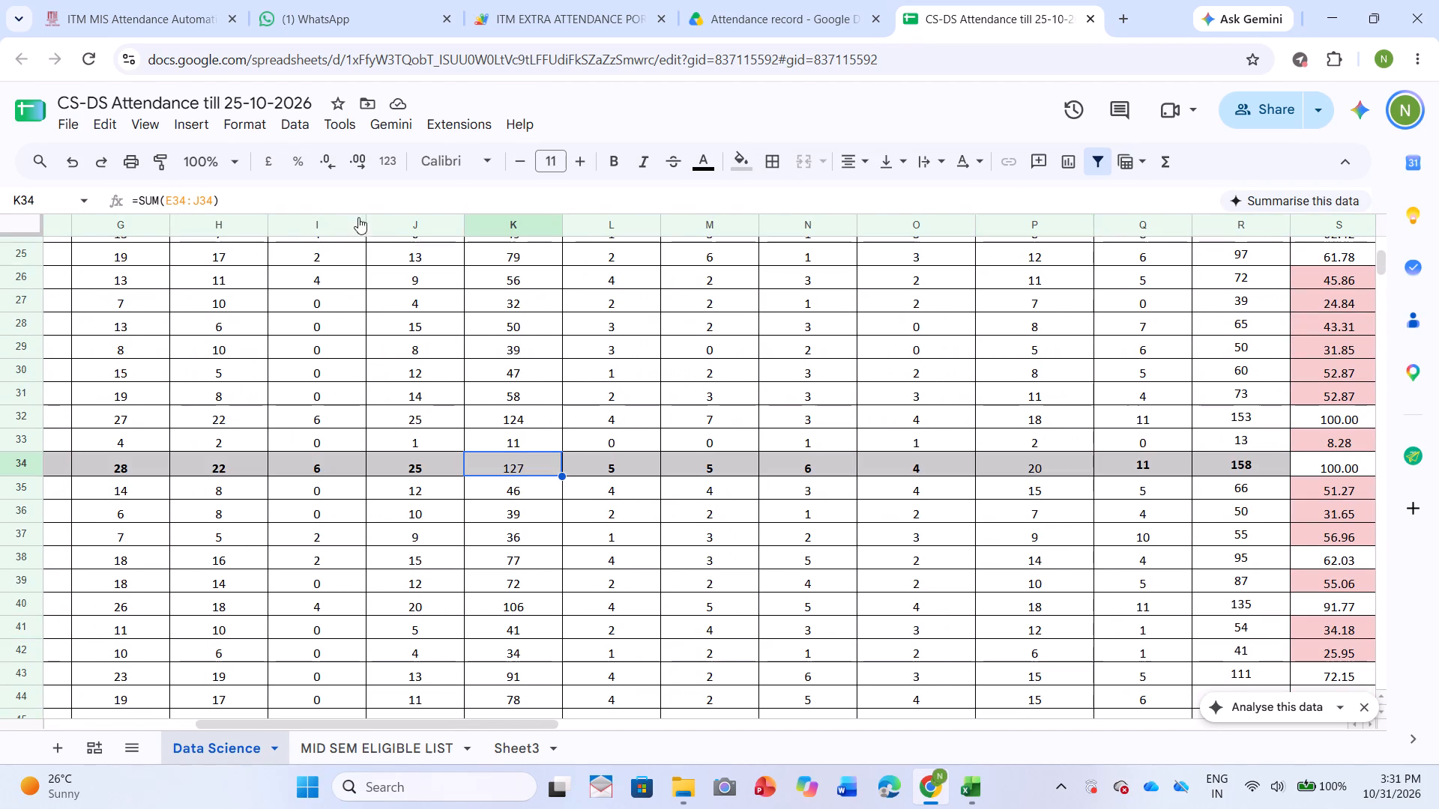
click(620, 165)
click(661, 464)
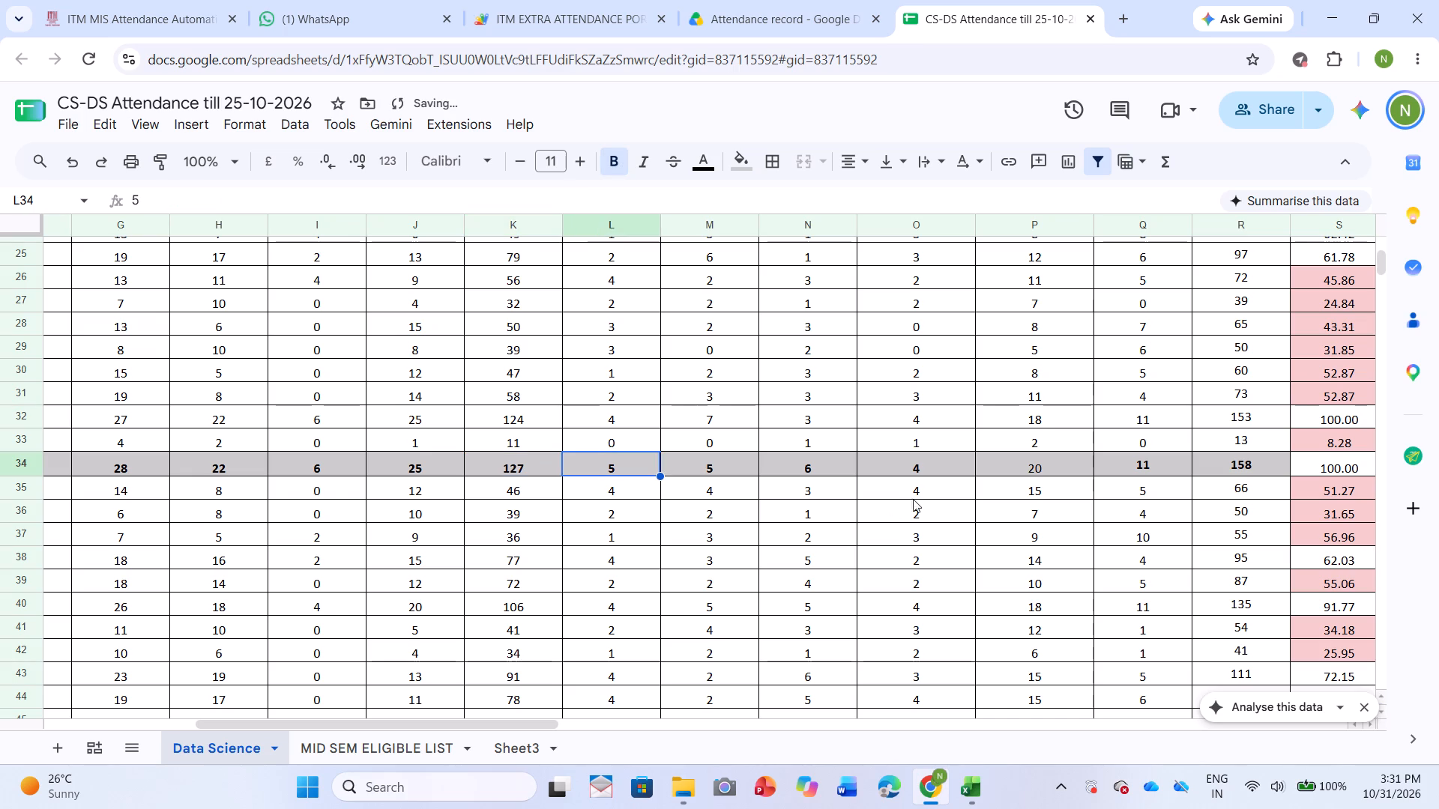
click(1047, 470)
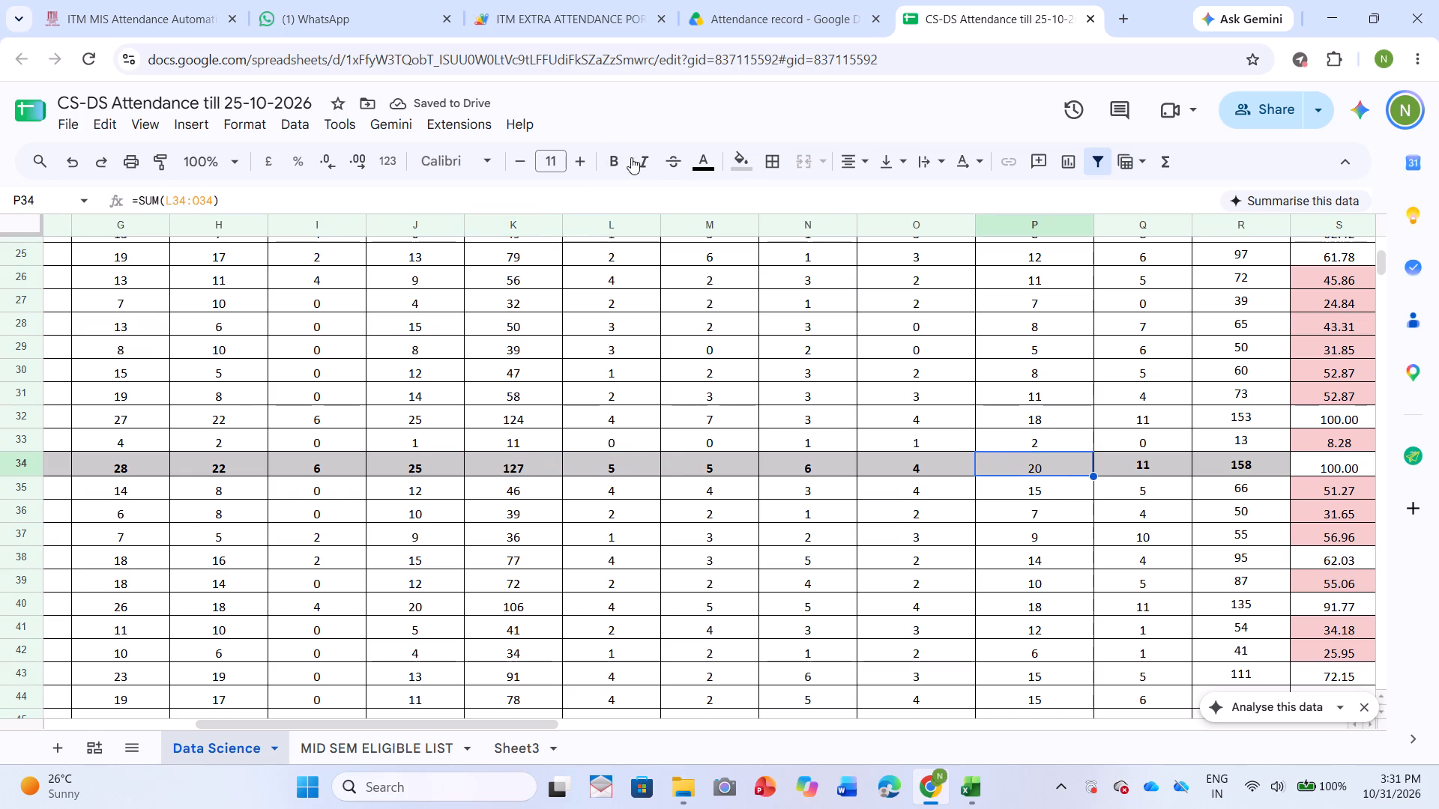
click(615, 155)
click(760, 637)
Review the practical, TAPCELL, T + P, percentage and EXTRA columns down the rows of the Data Science sheet.
scroll(947, 543, up, 8)
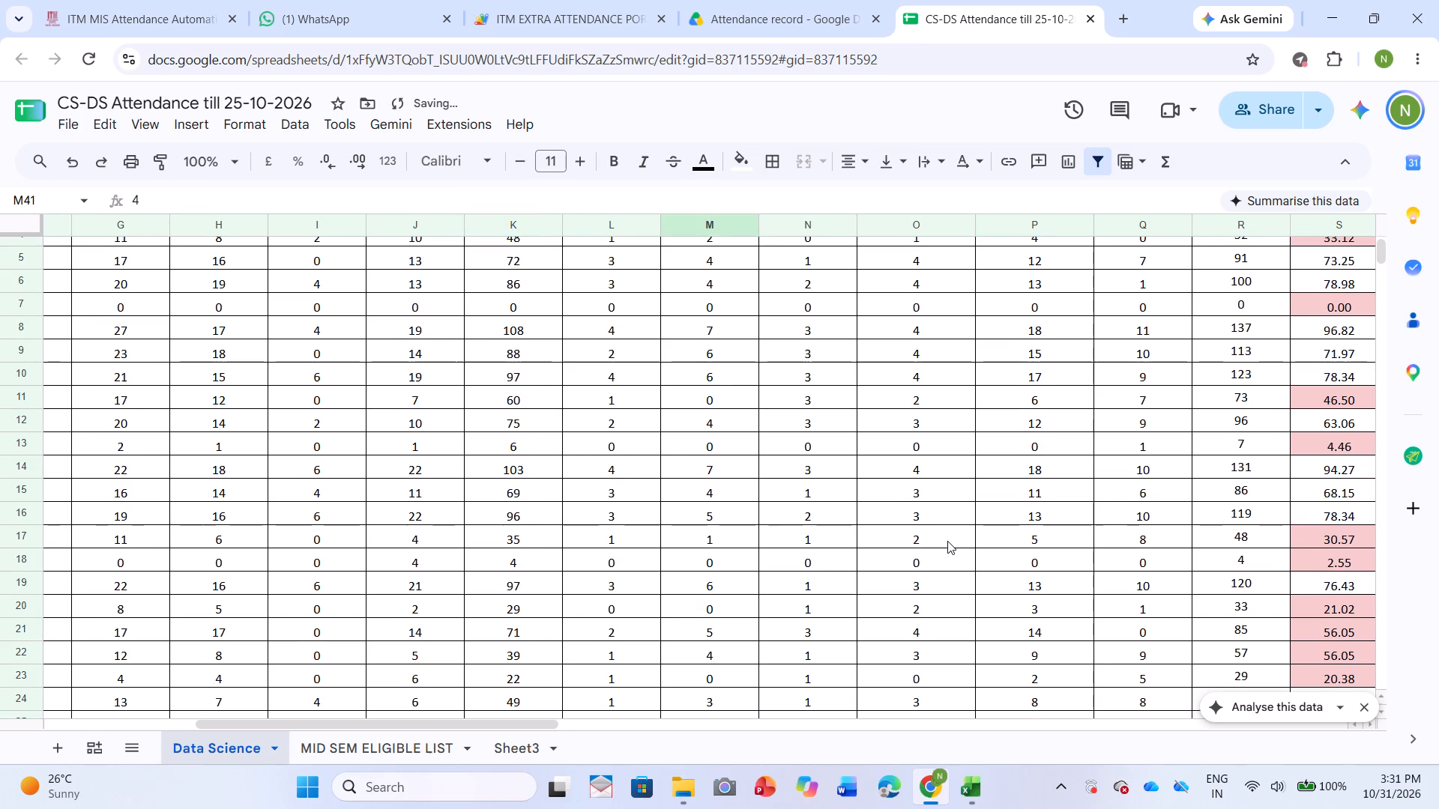
scroll(947, 541, down, 2)
scroll(947, 422, up, 8)
scroll(951, 418, left, 2)
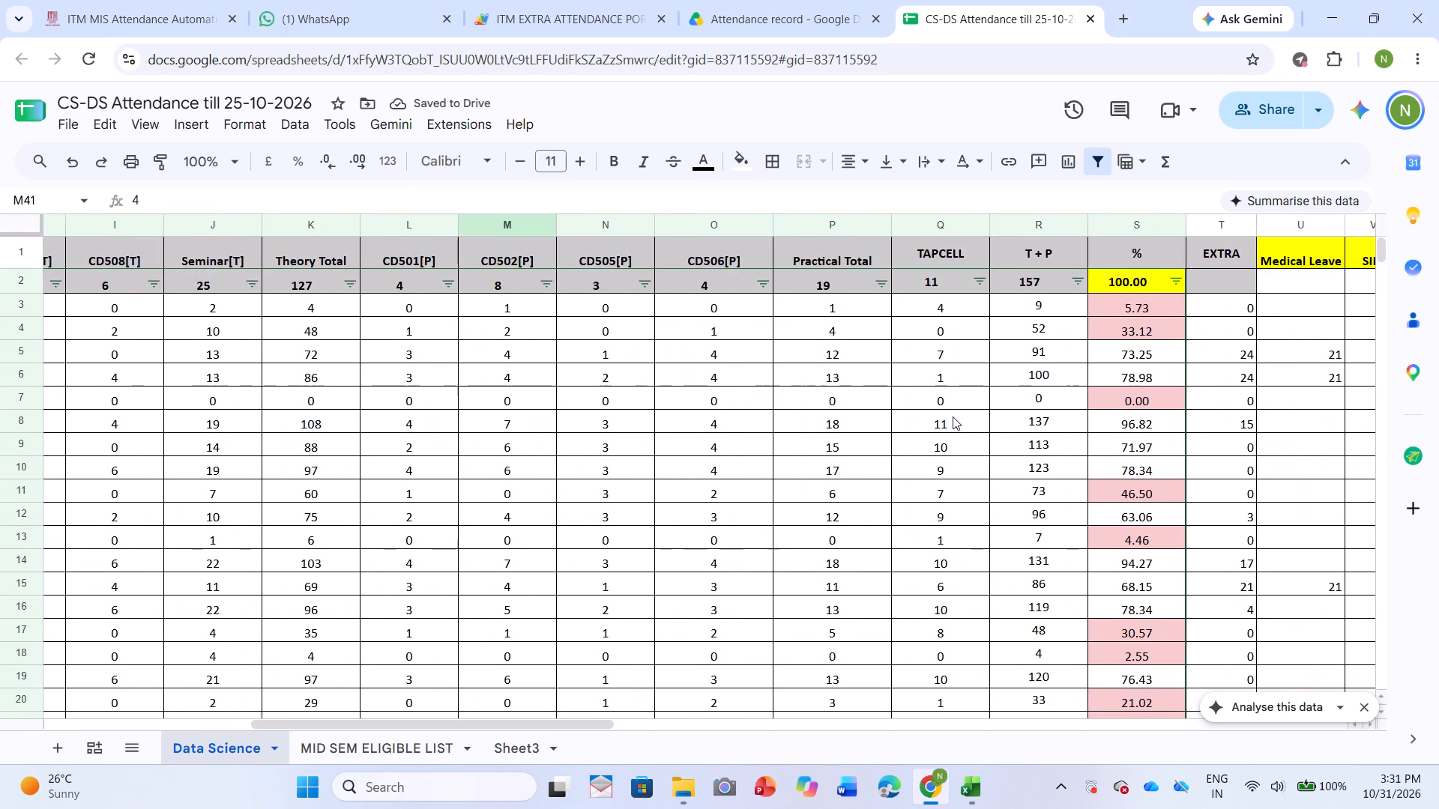
scroll(953, 416, down, 7)
scroll(958, 411, up, 6)
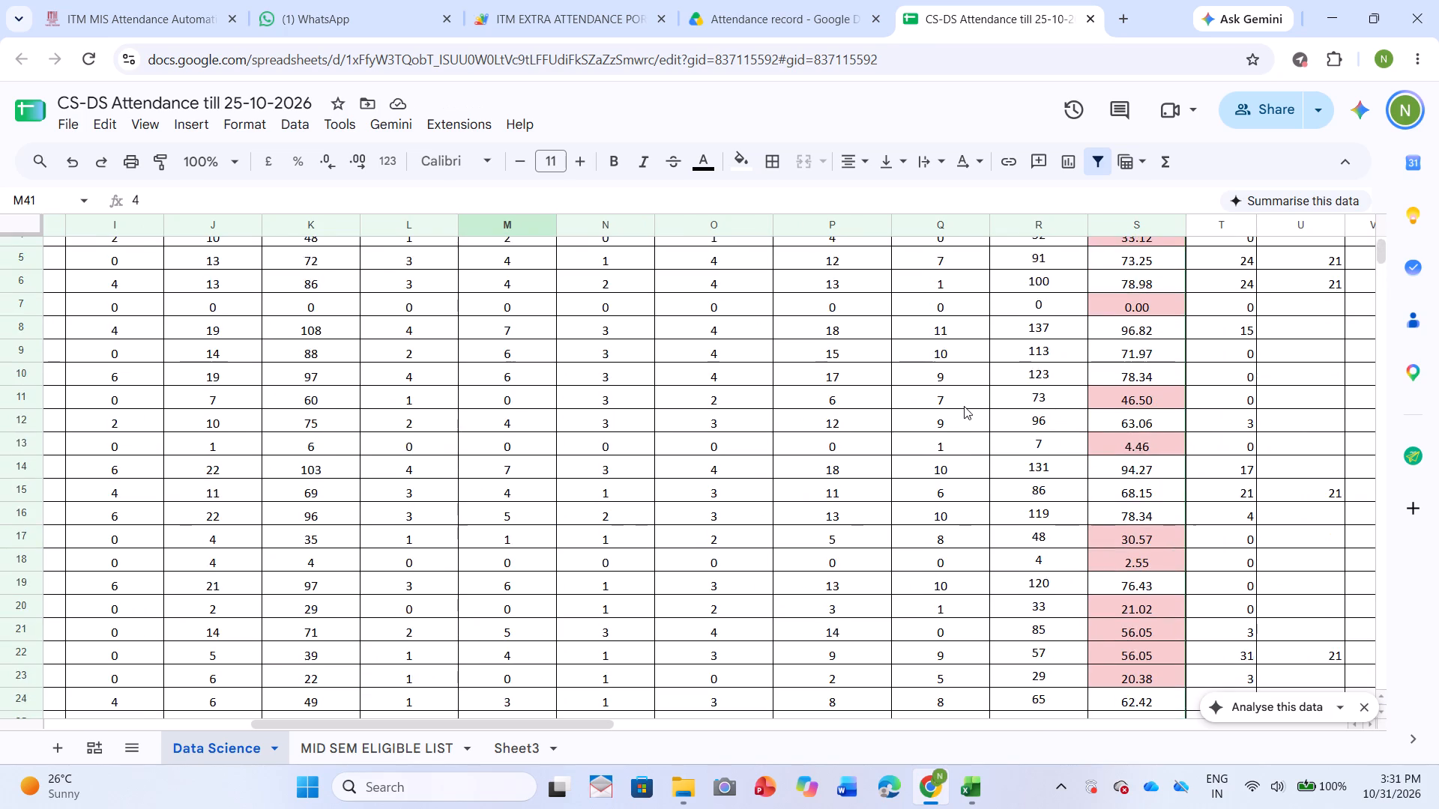
scroll(964, 406, up, 9)
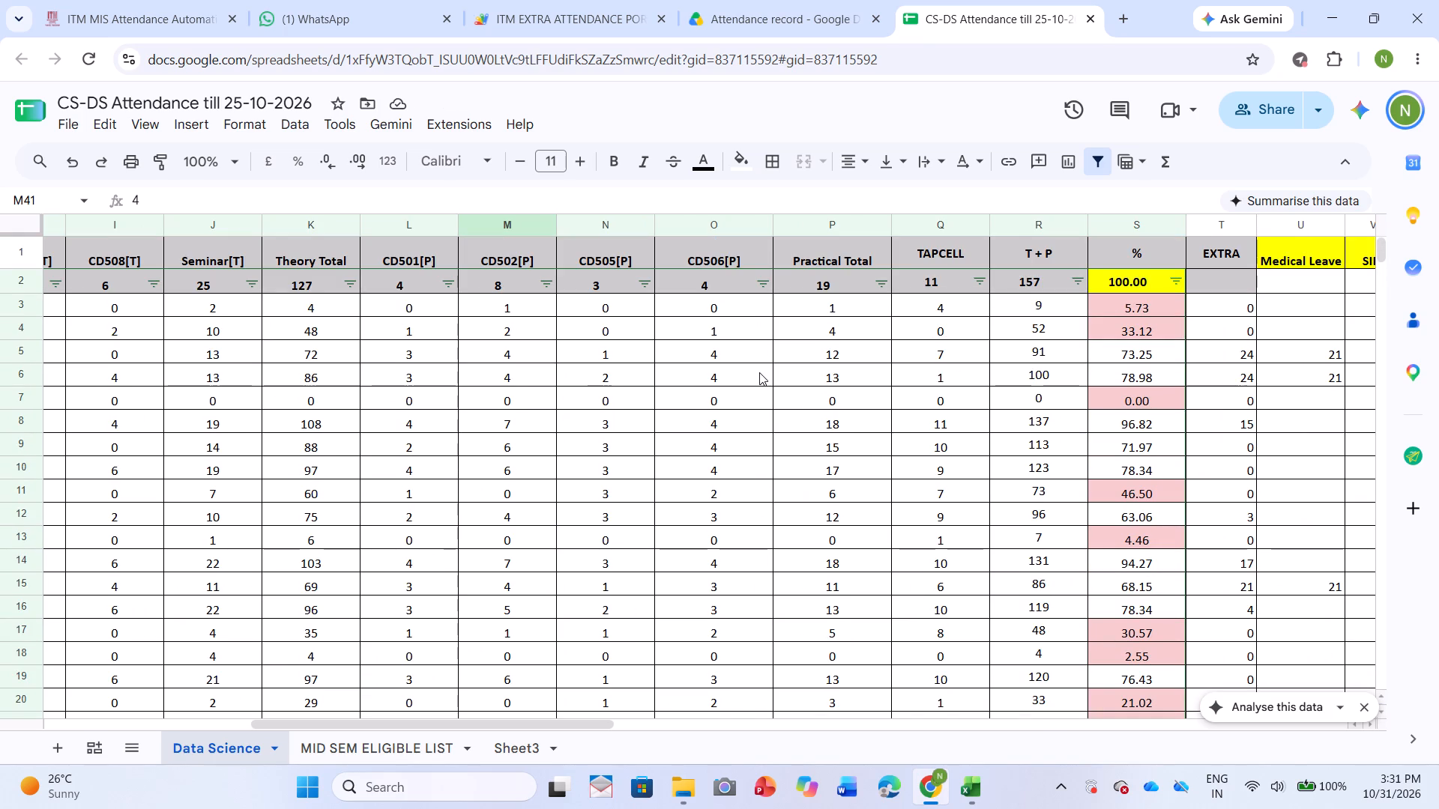
scroll(759, 372, down, 3)
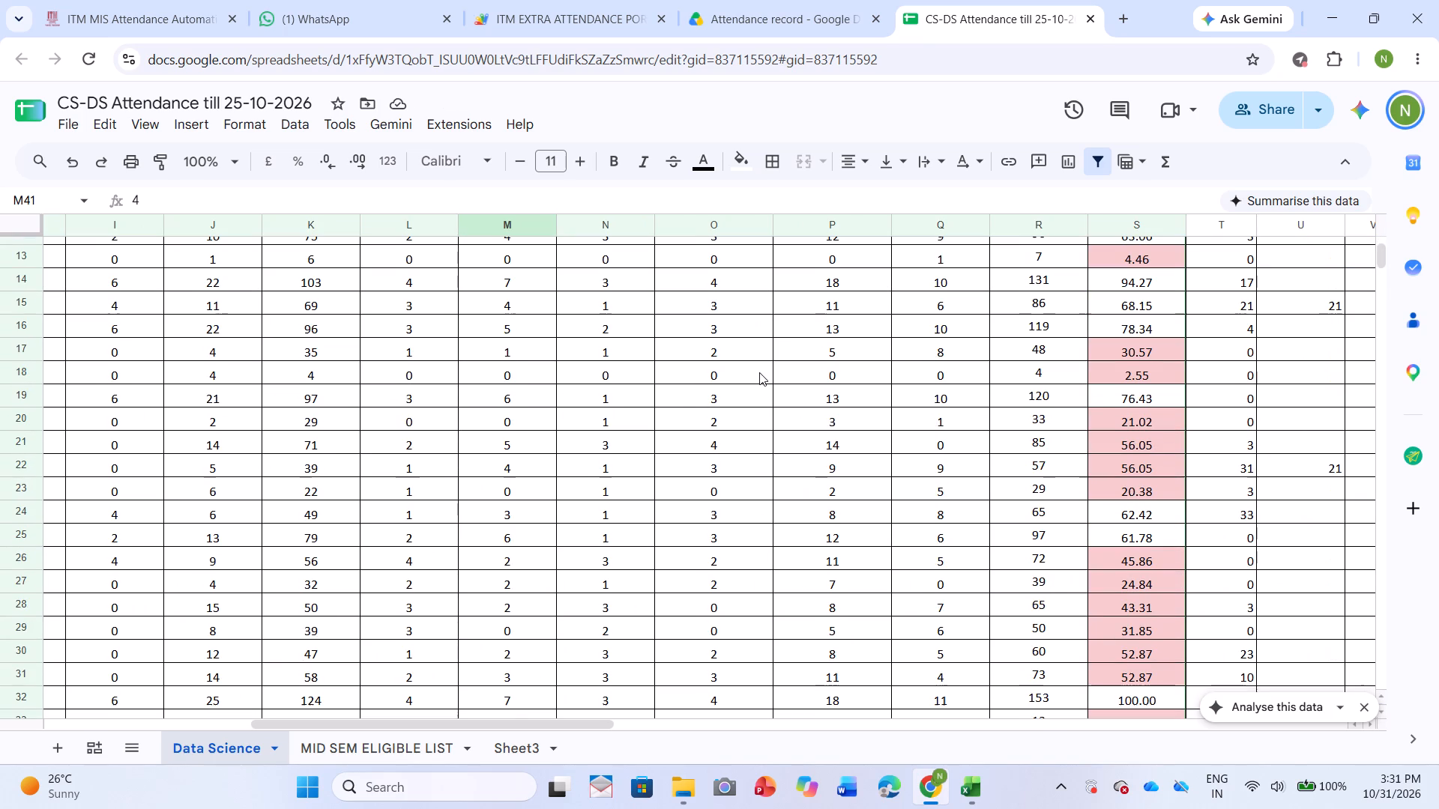
scroll(759, 372, down, 2)
scroll(759, 372, up, 5)
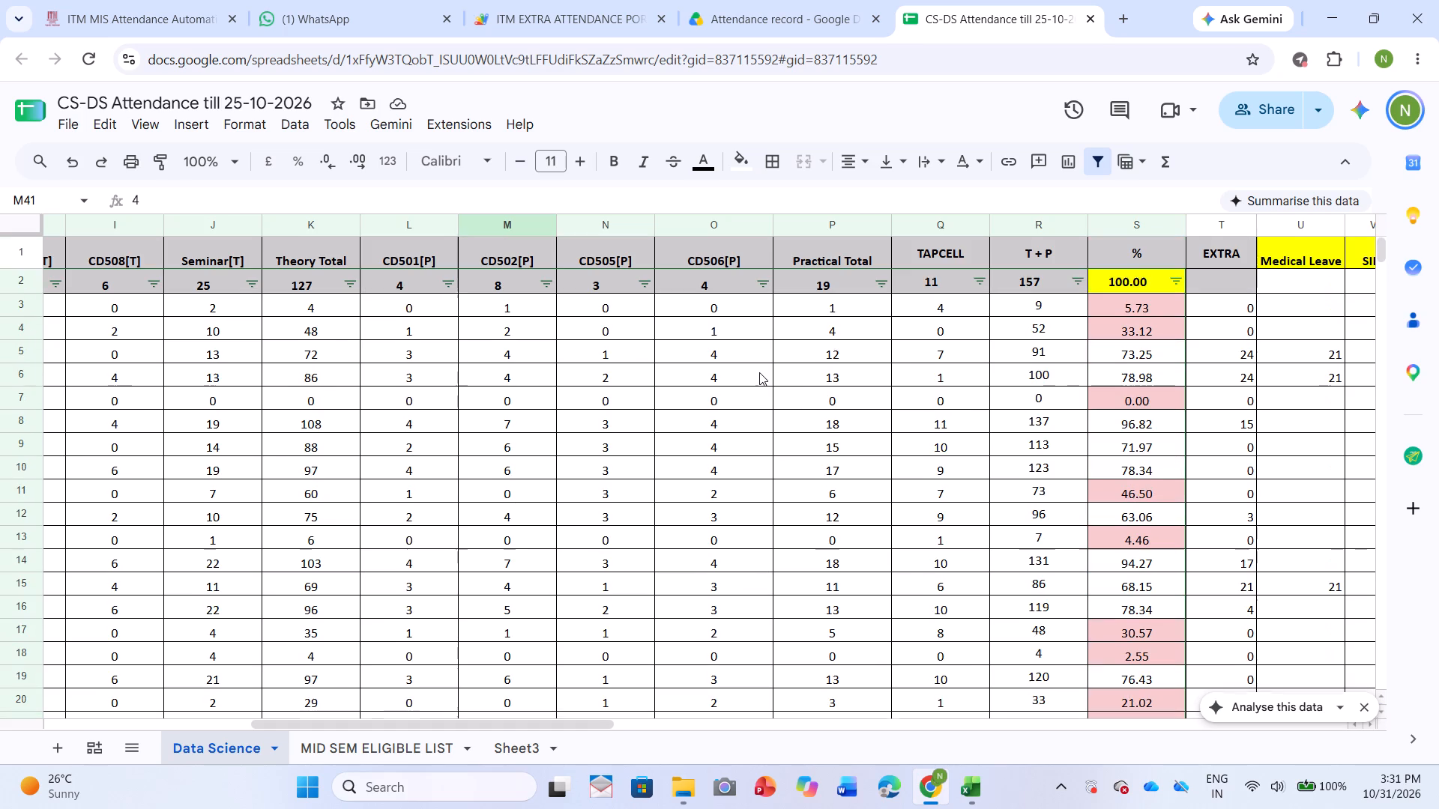
scroll(759, 372, up, 11)
scroll(759, 373, right, 14)
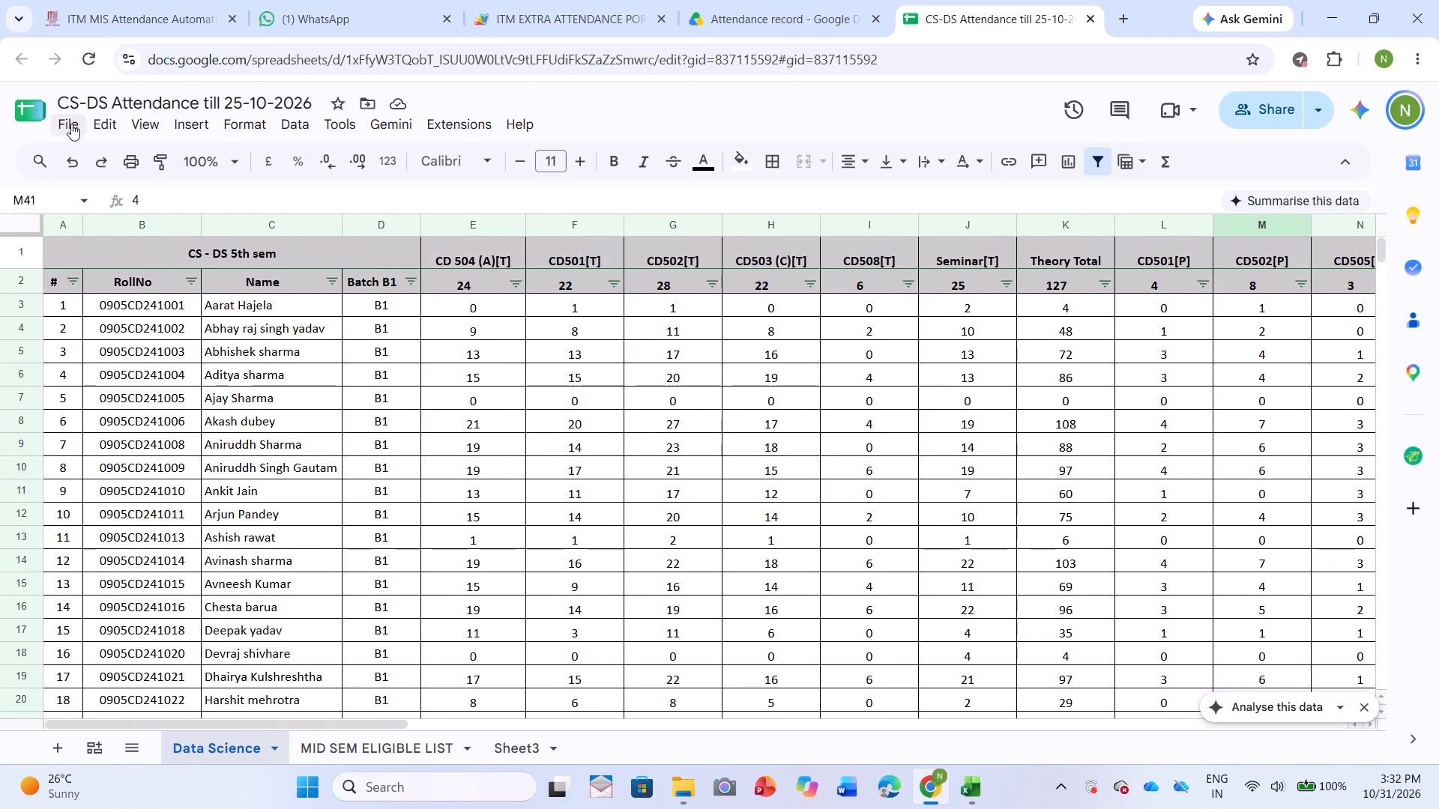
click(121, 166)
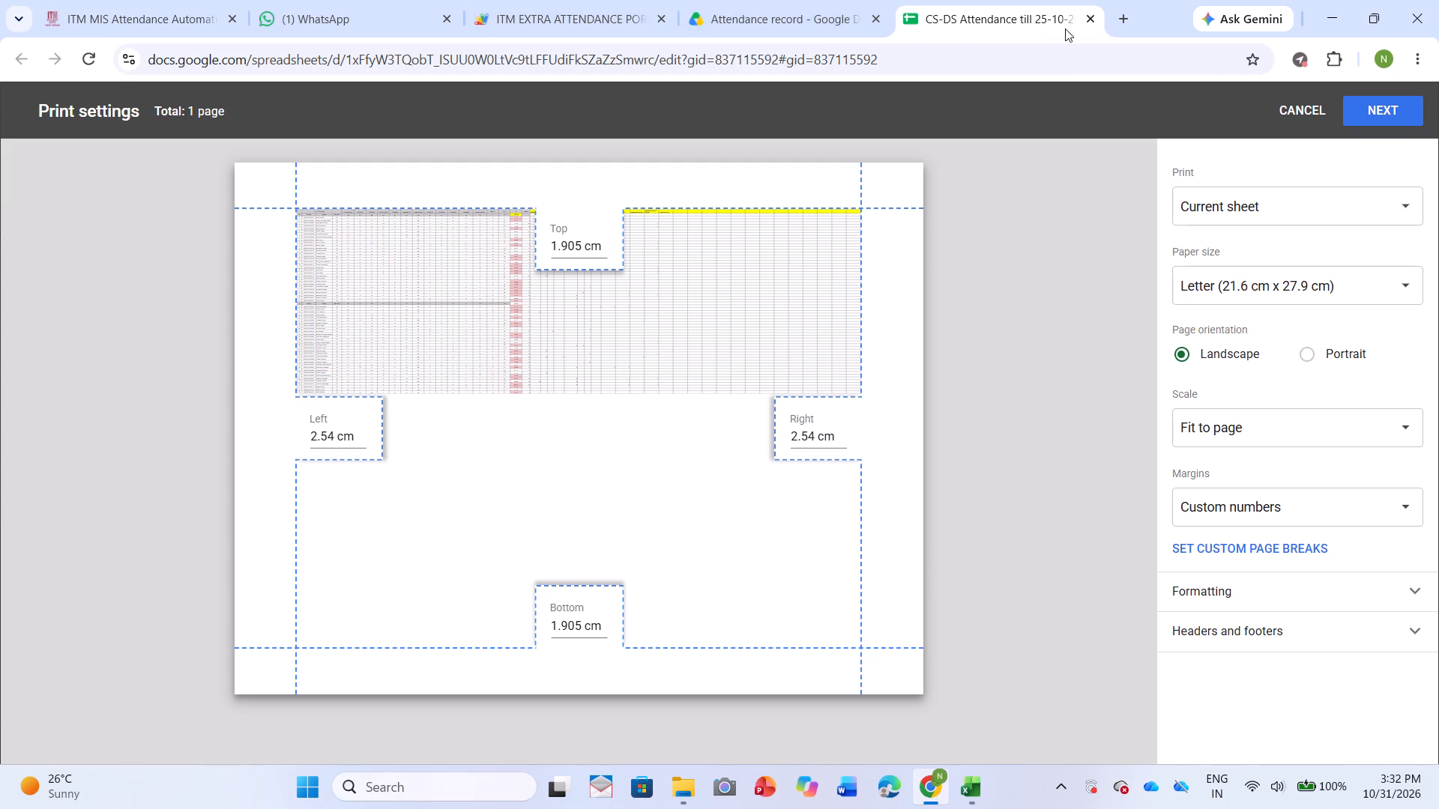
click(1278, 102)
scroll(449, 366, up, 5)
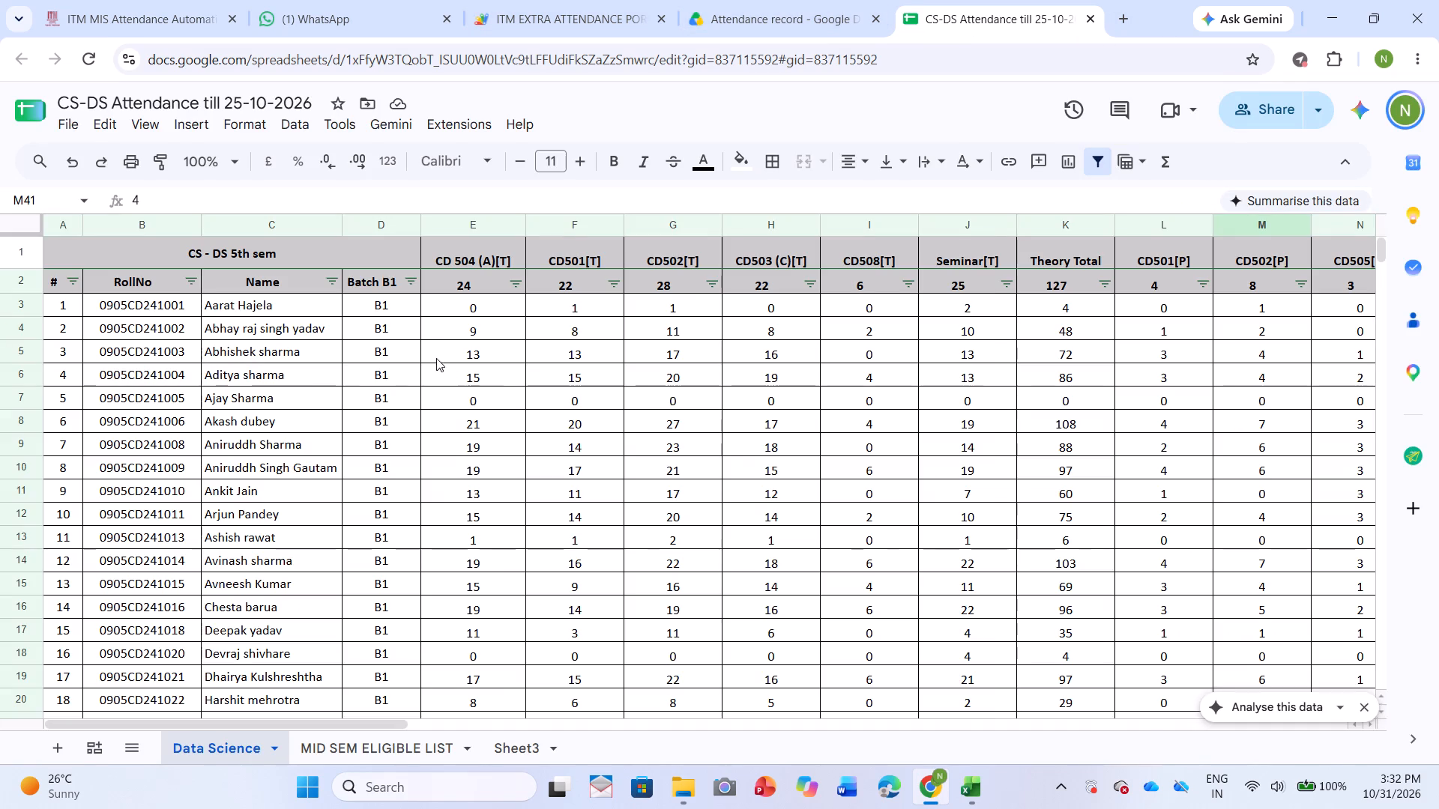
Copy the entire Data Science Google Sheet and paste it into a new blank Excel workbook.
click(16, 219)
key(ctrl+c)
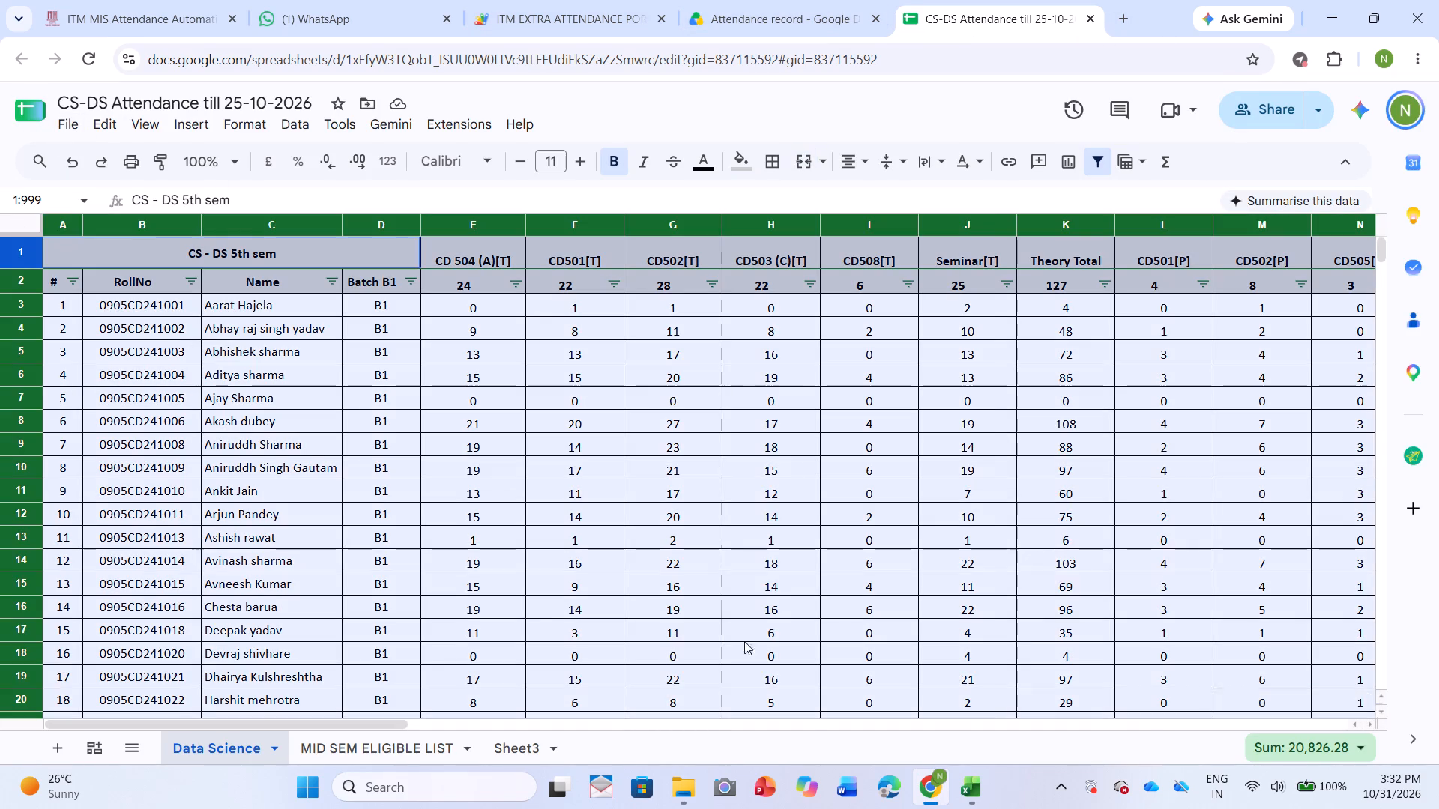
click(974, 801)
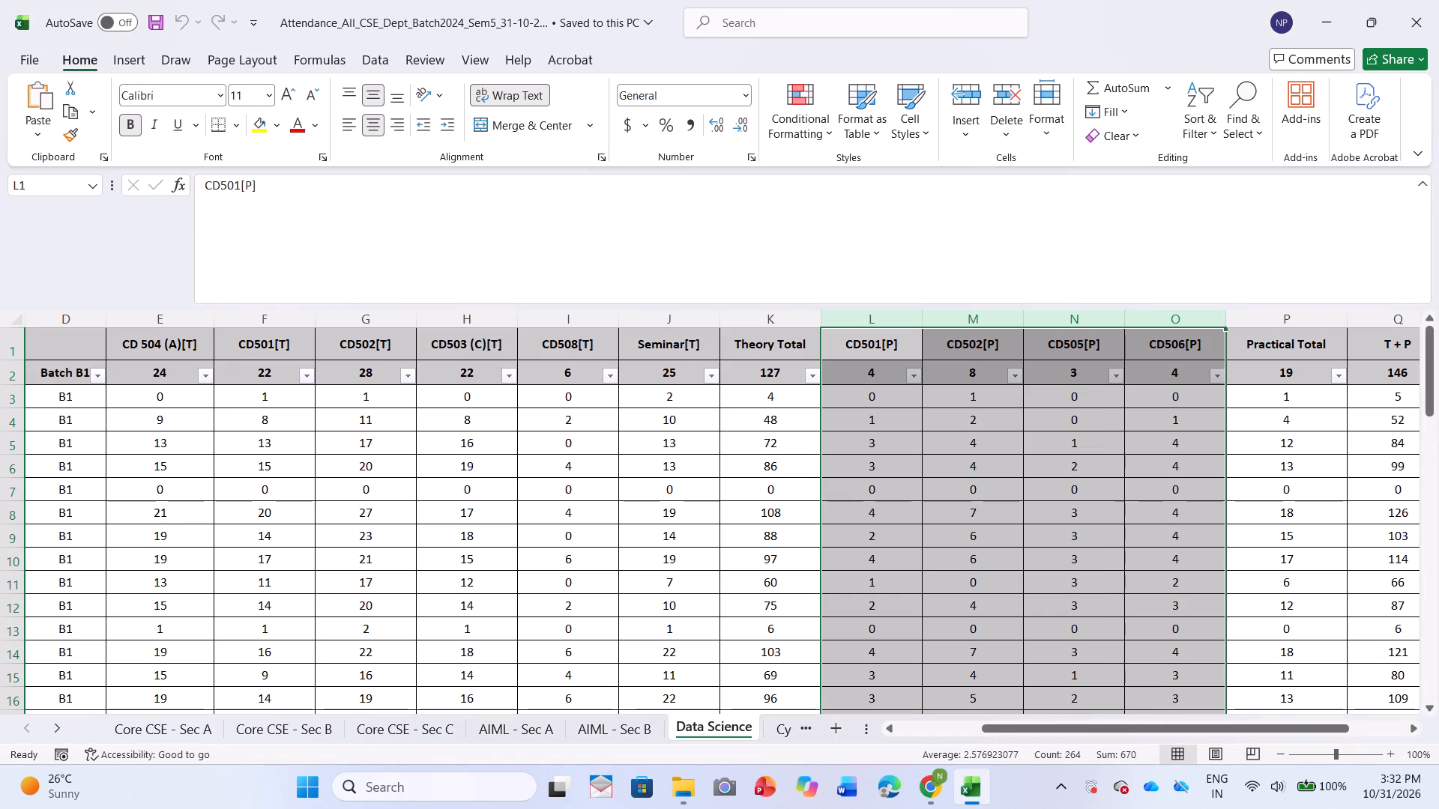
click(41, 64)
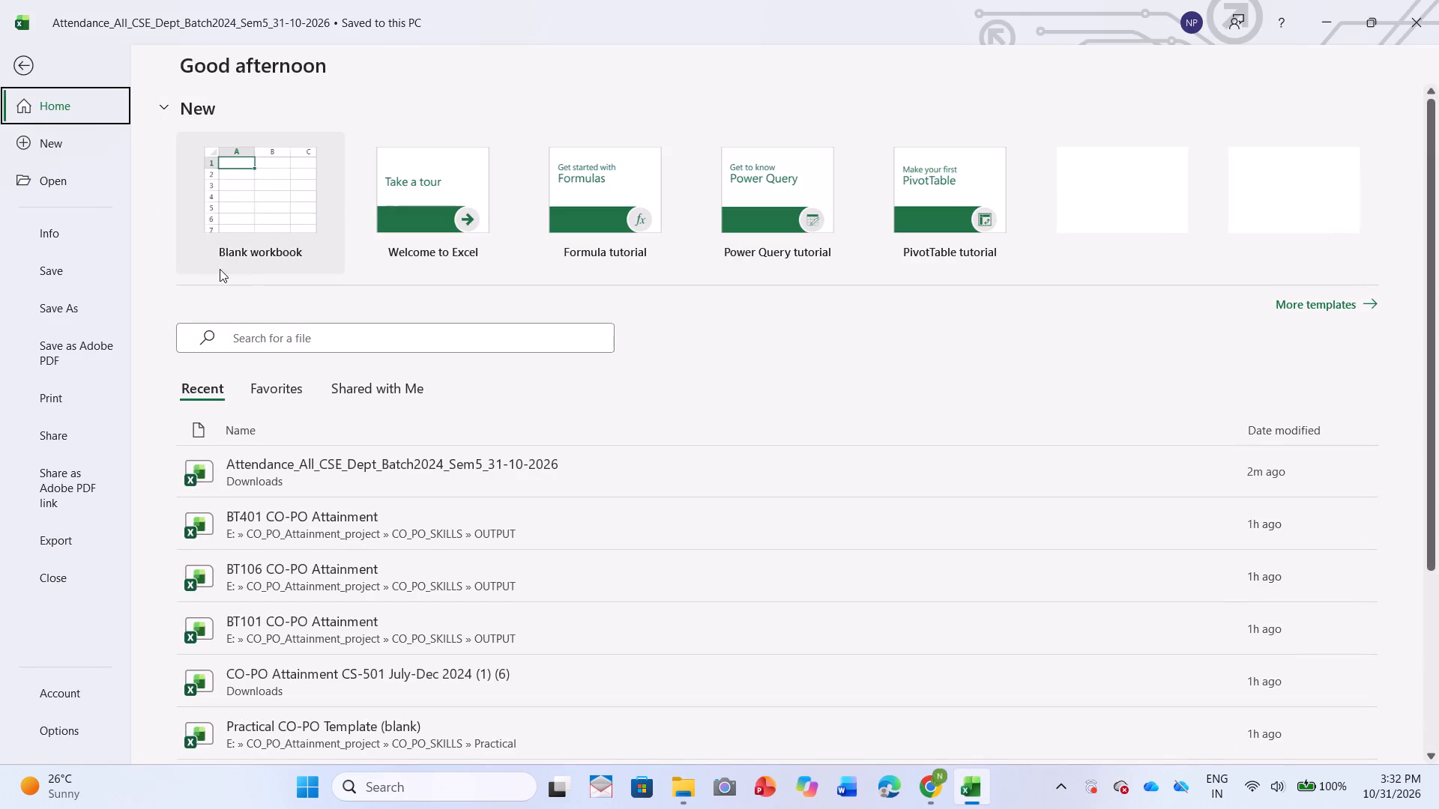
click(264, 215)
click(3, 315)
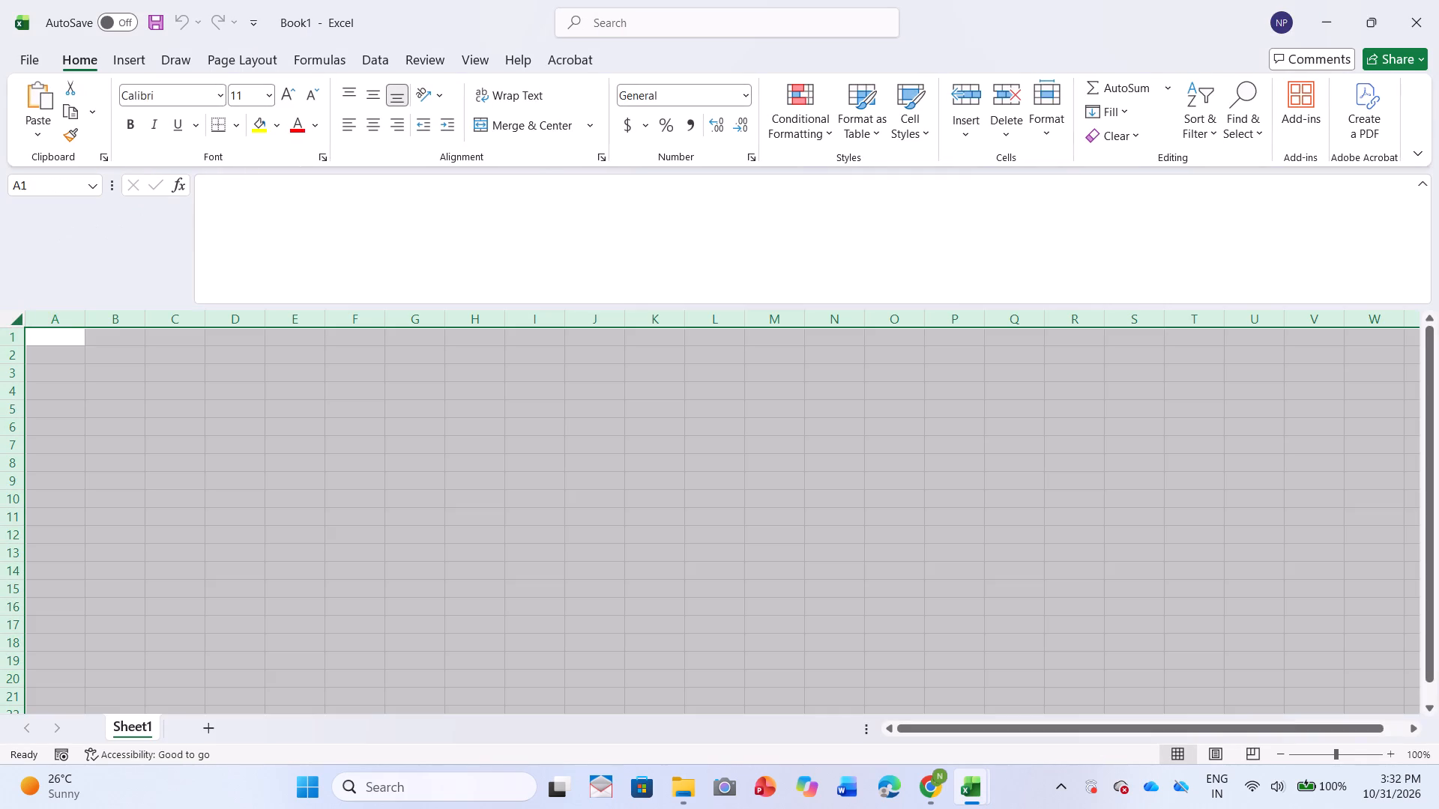
key(ctrl+v)
click(767, 428)
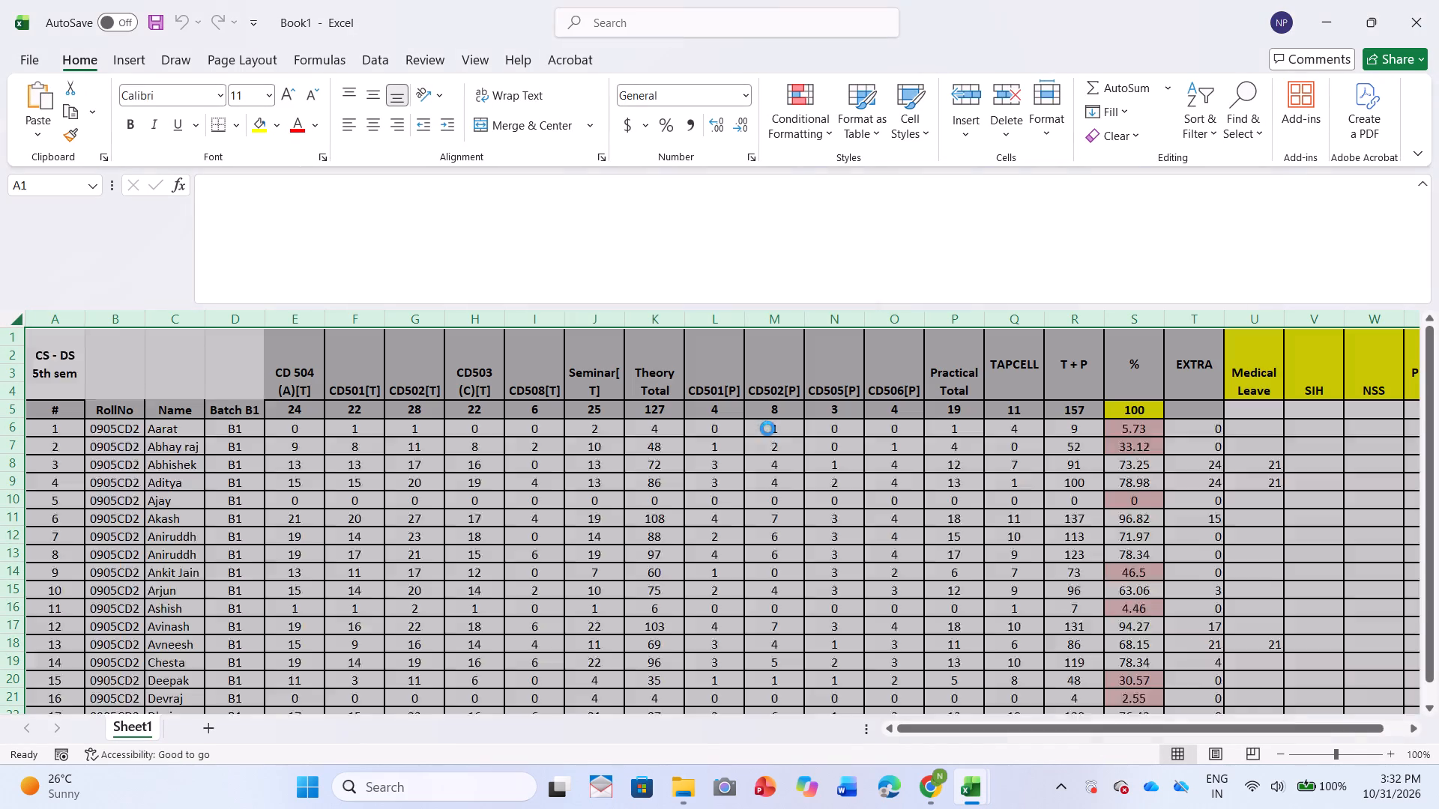
click(484, 524)
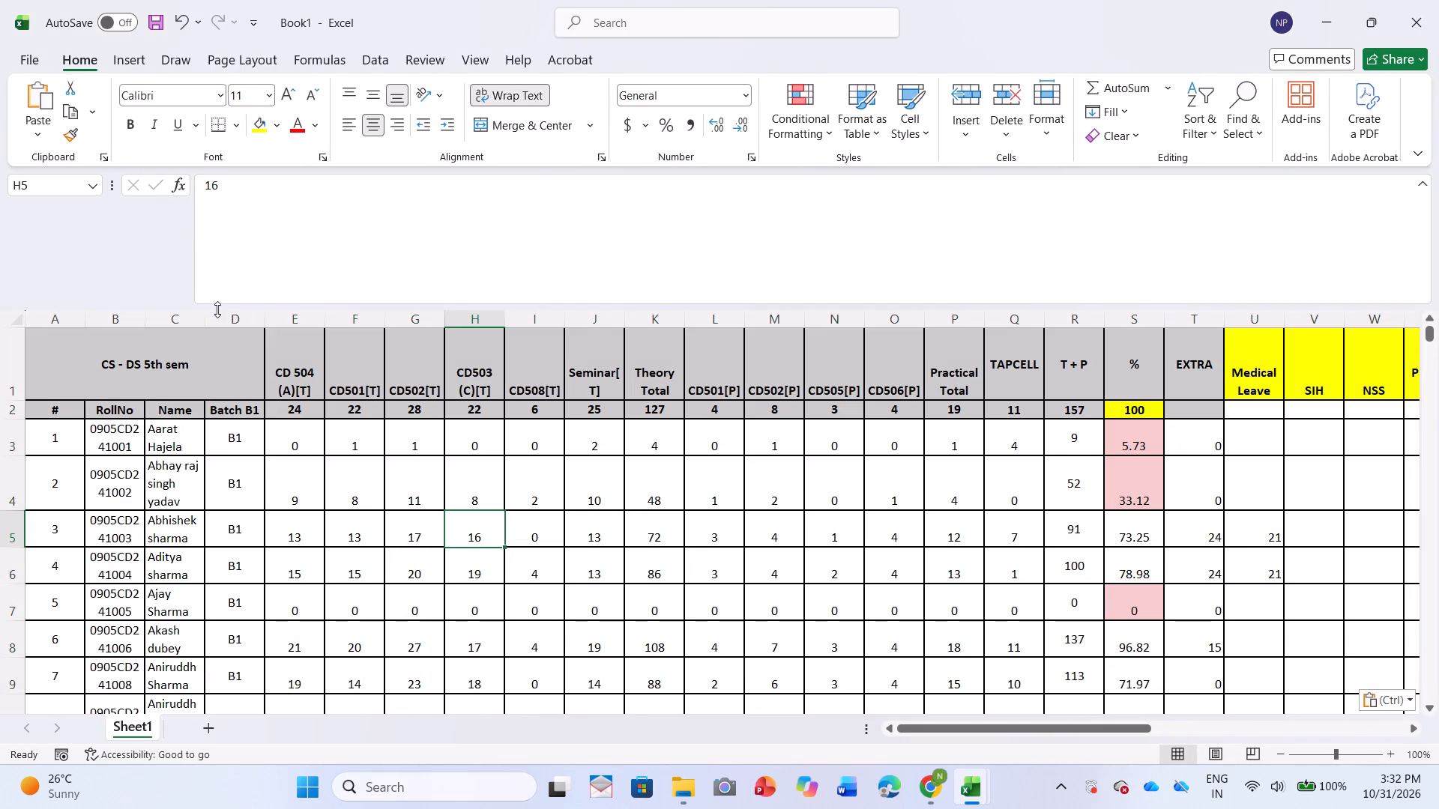
Delete columns D through R, from Batch B1 to T + P, in the new Excel workbook.
drag(223, 317, 1090, 374)
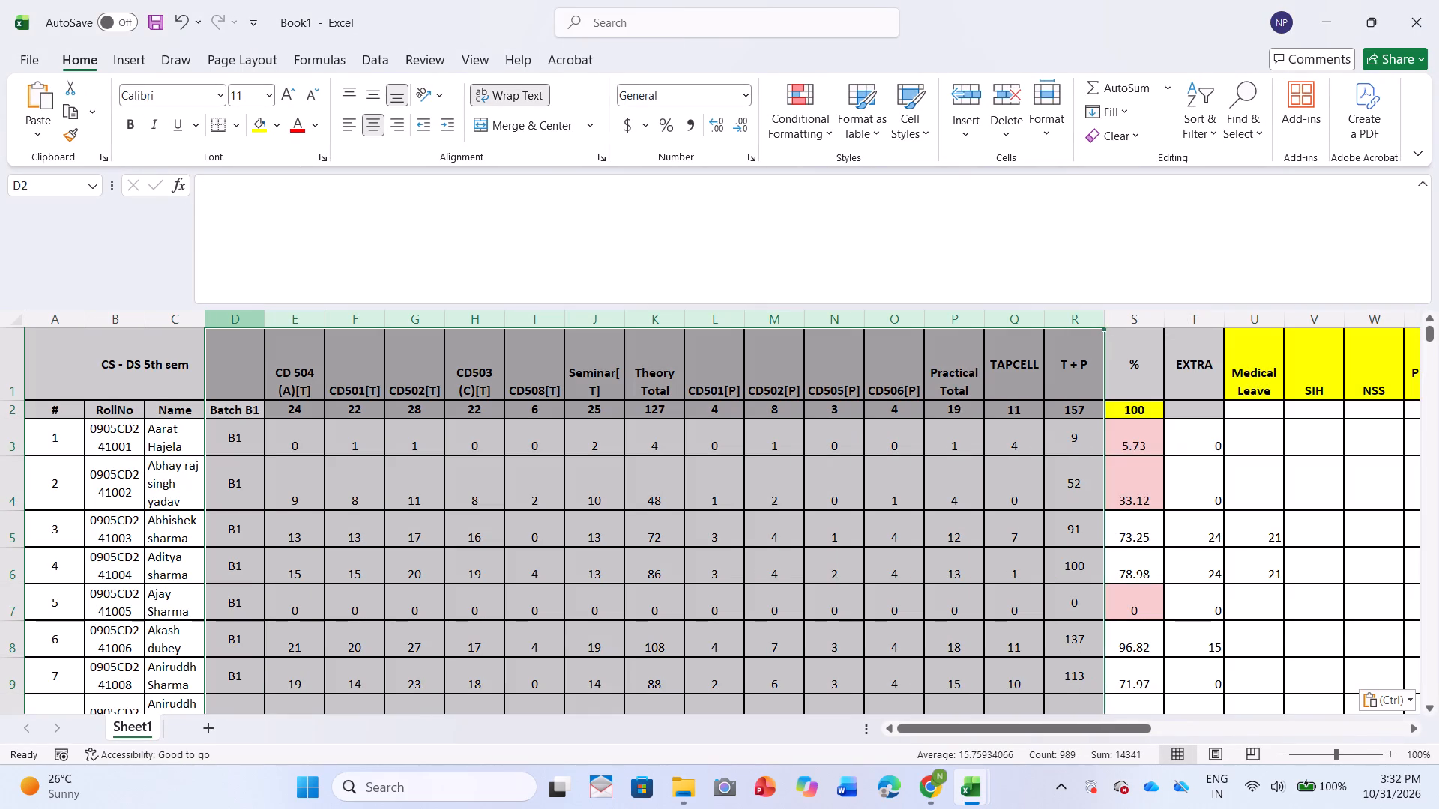
right_click(1070, 324)
click(1103, 536)
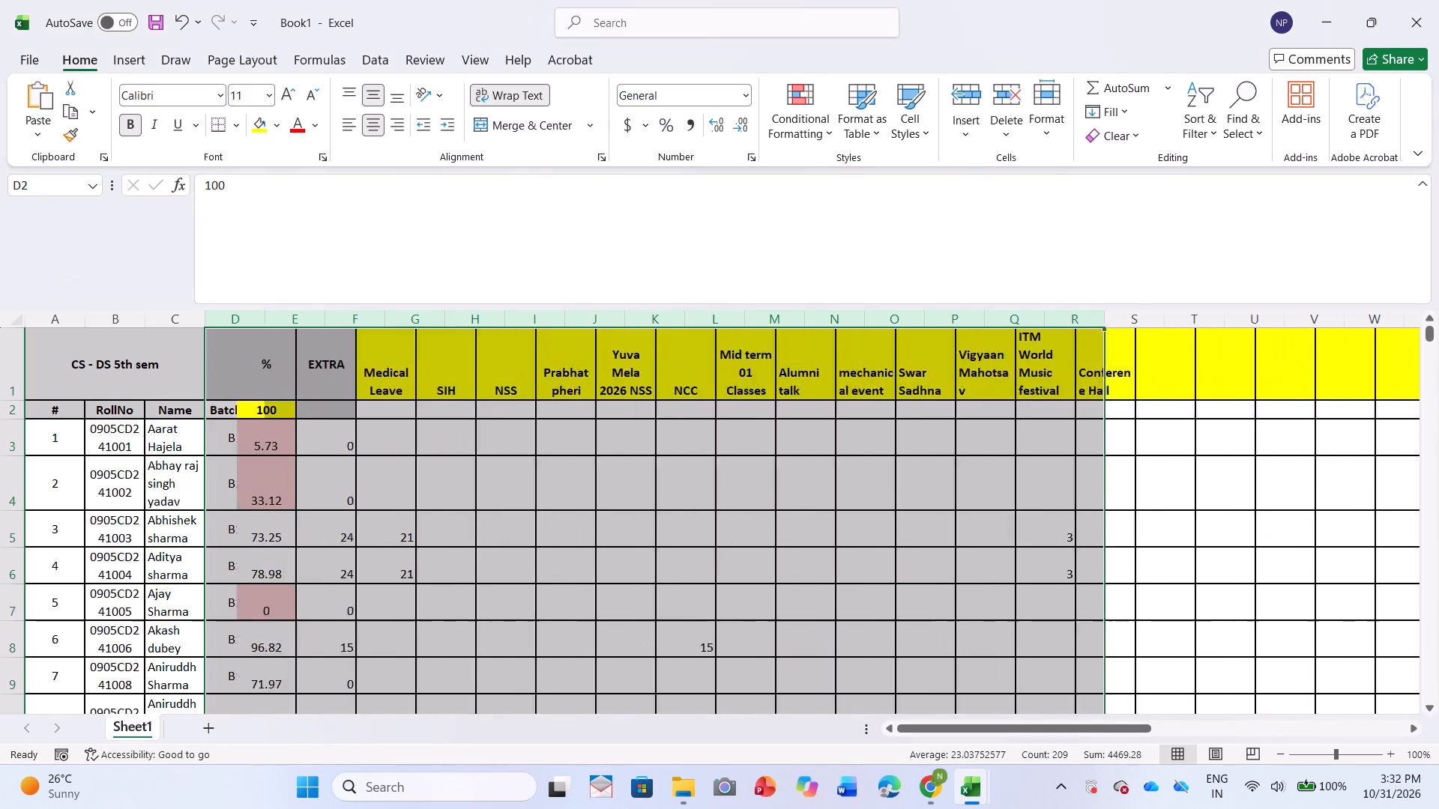
click(769, 535)
Delete the EXTRA column and all the activity and blank columns after it, from column E onward, in the Excel sheet.
drag(288, 315, 929, 356)
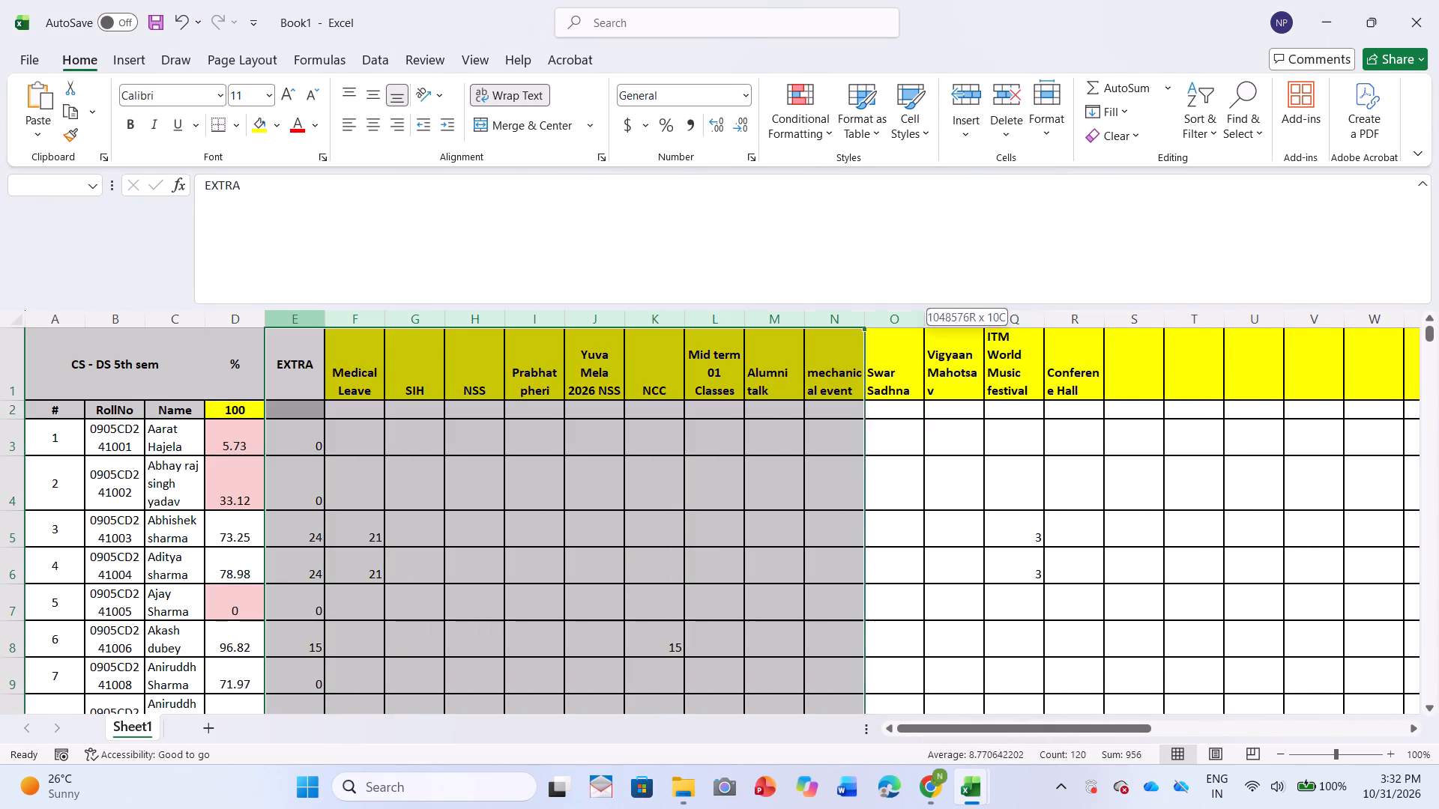
drag(929, 356, 1159, 349)
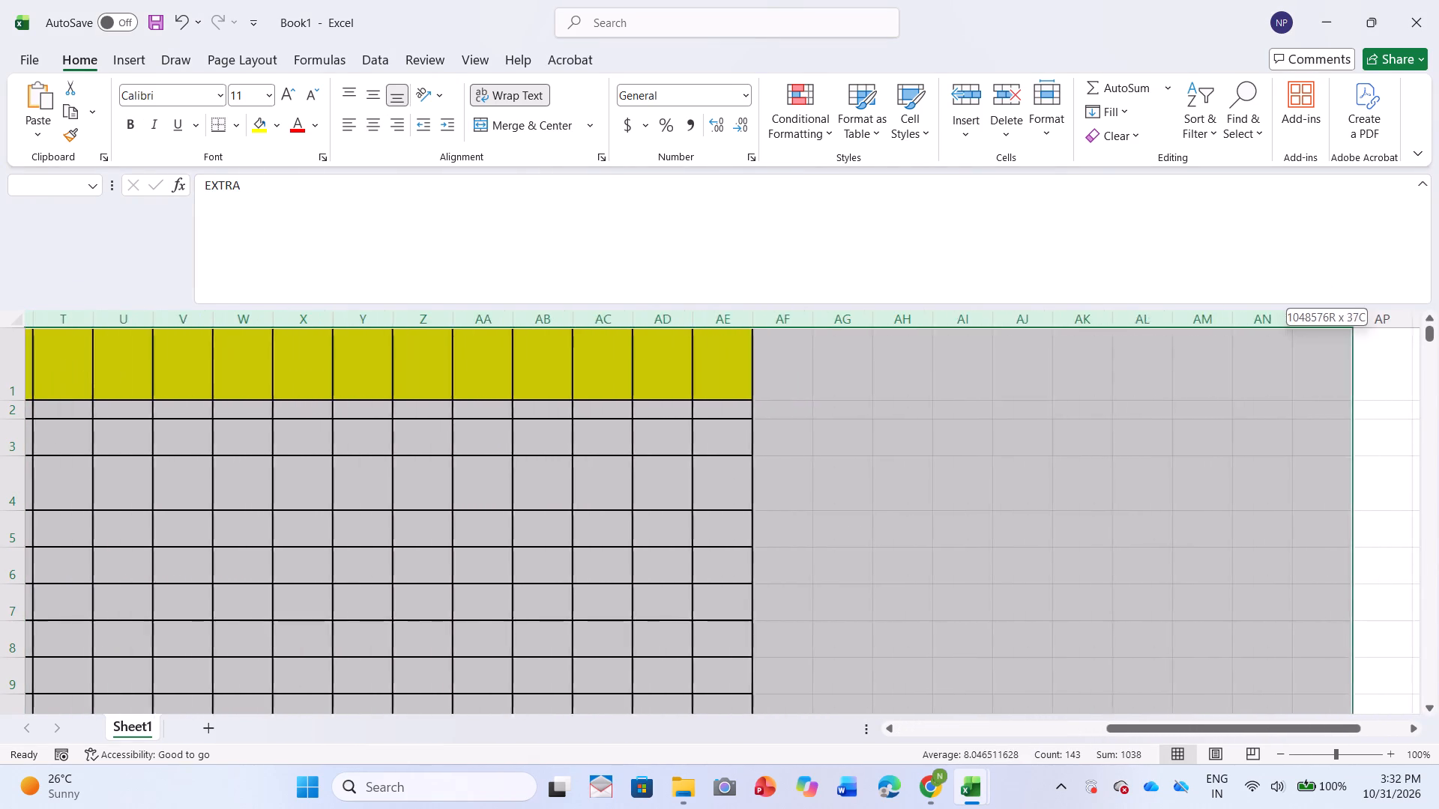
drag(1159, 349, 902, 331)
right_click(906, 313)
click(956, 526)
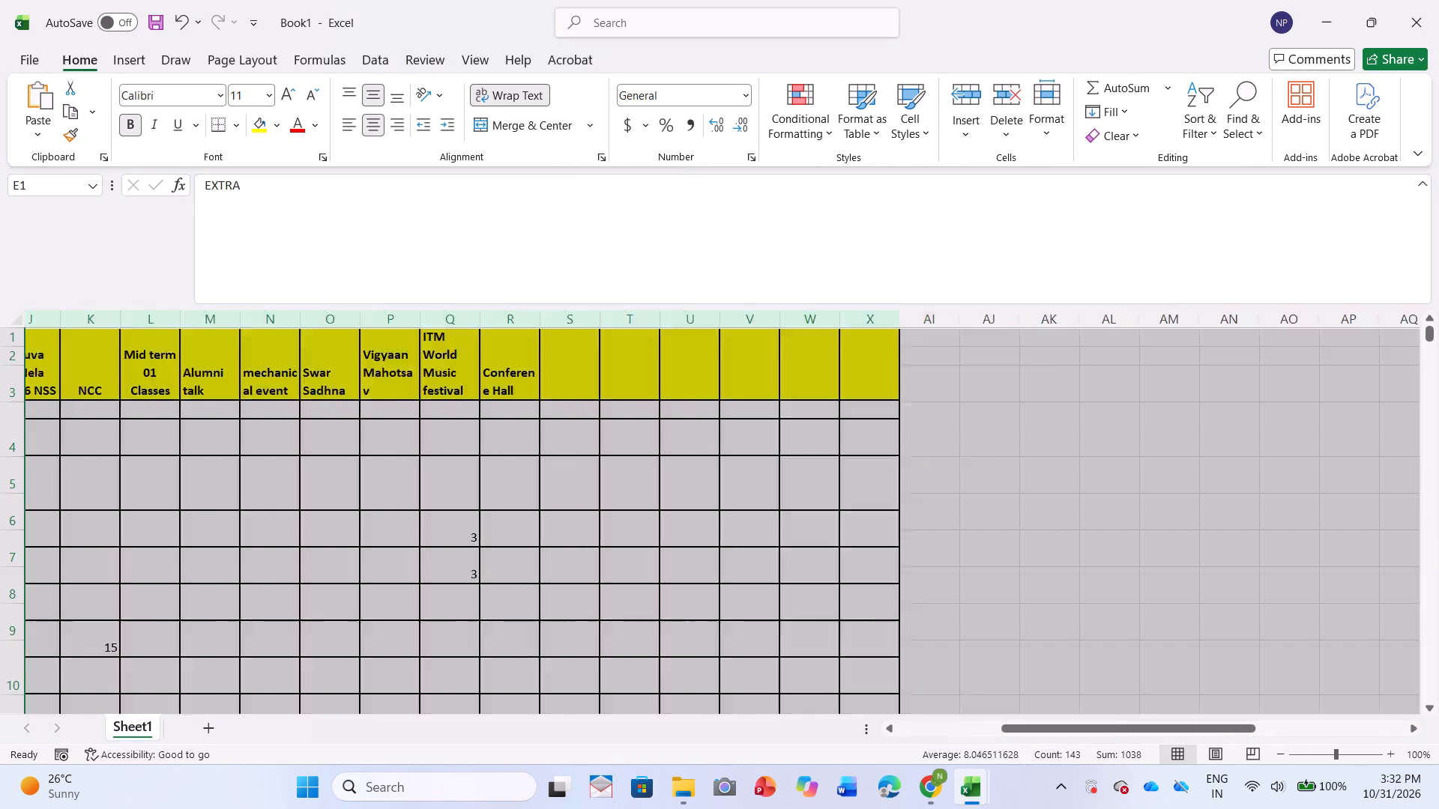
click(546, 540)
Widen the RollNo, Name and % columns so each roll number and student name fits on one line.
drag(145, 315, 147, 315)
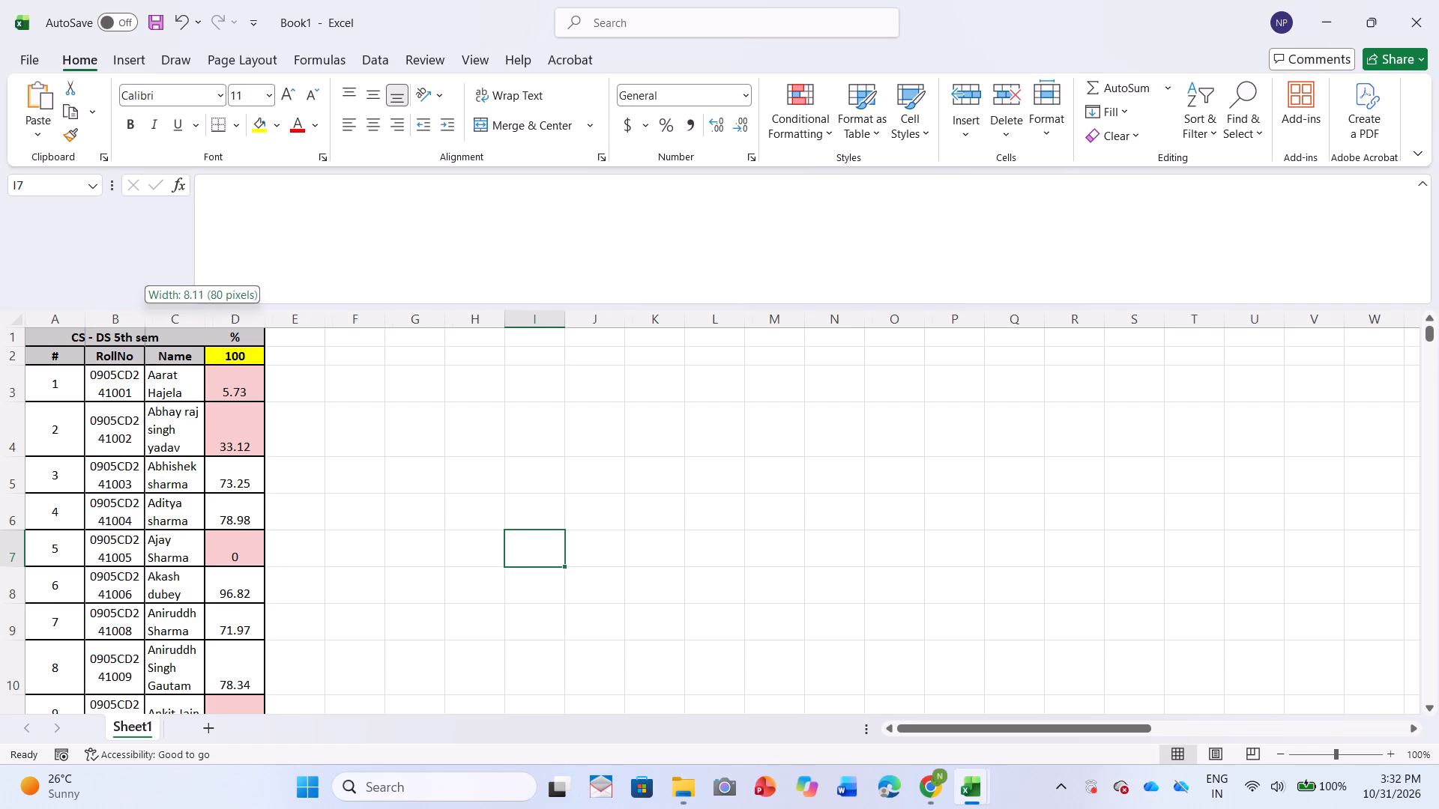
drag(147, 315, 205, 315)
drag(271, 321, 307, 320)
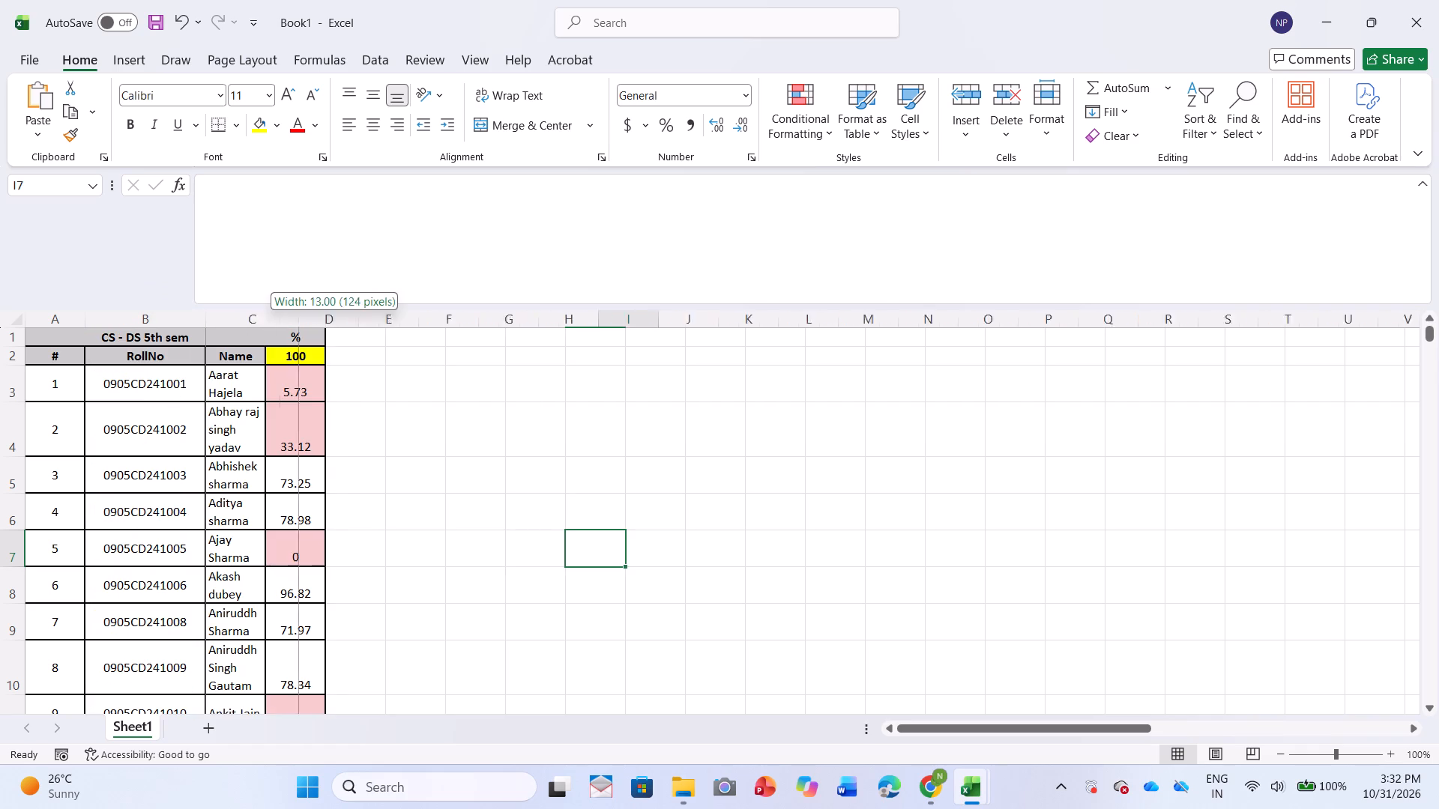
drag(307, 320, 393, 317)
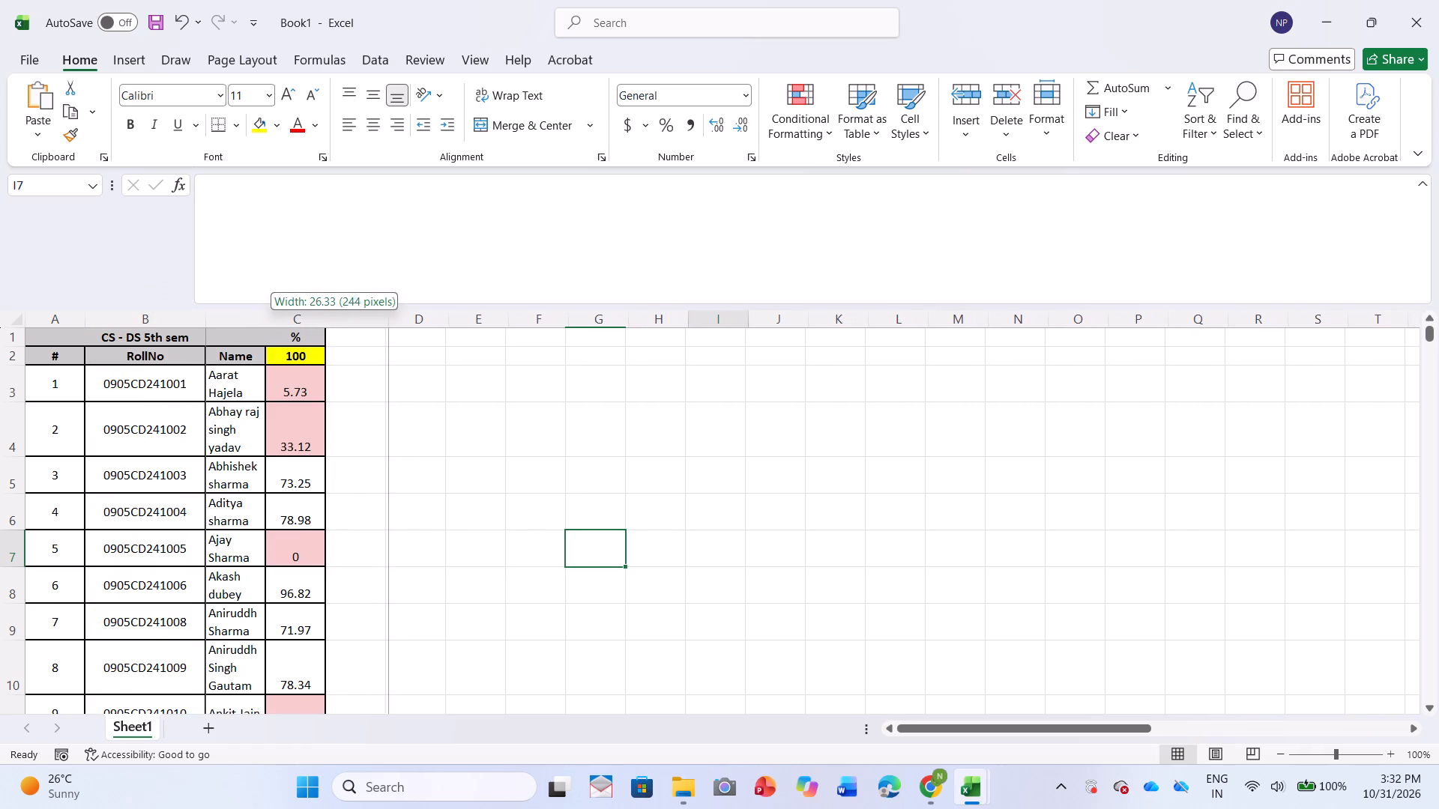
drag(393, 317, 393, 317)
drag(446, 319, 448, 319)
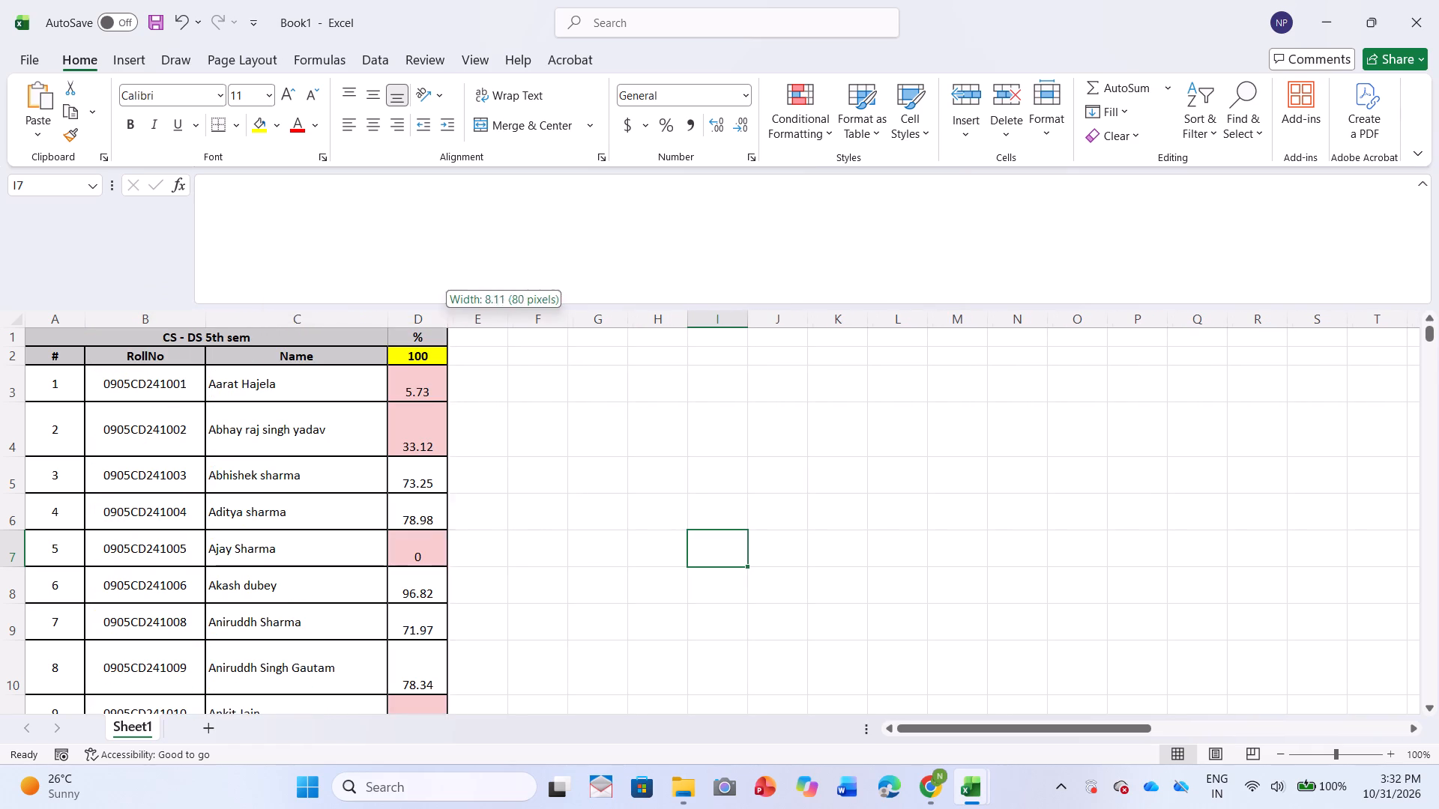
drag(448, 319, 474, 319)
Apply thin borders to all cells of the attendance table in A1:D66.
drag(43, 341, 115, 419)
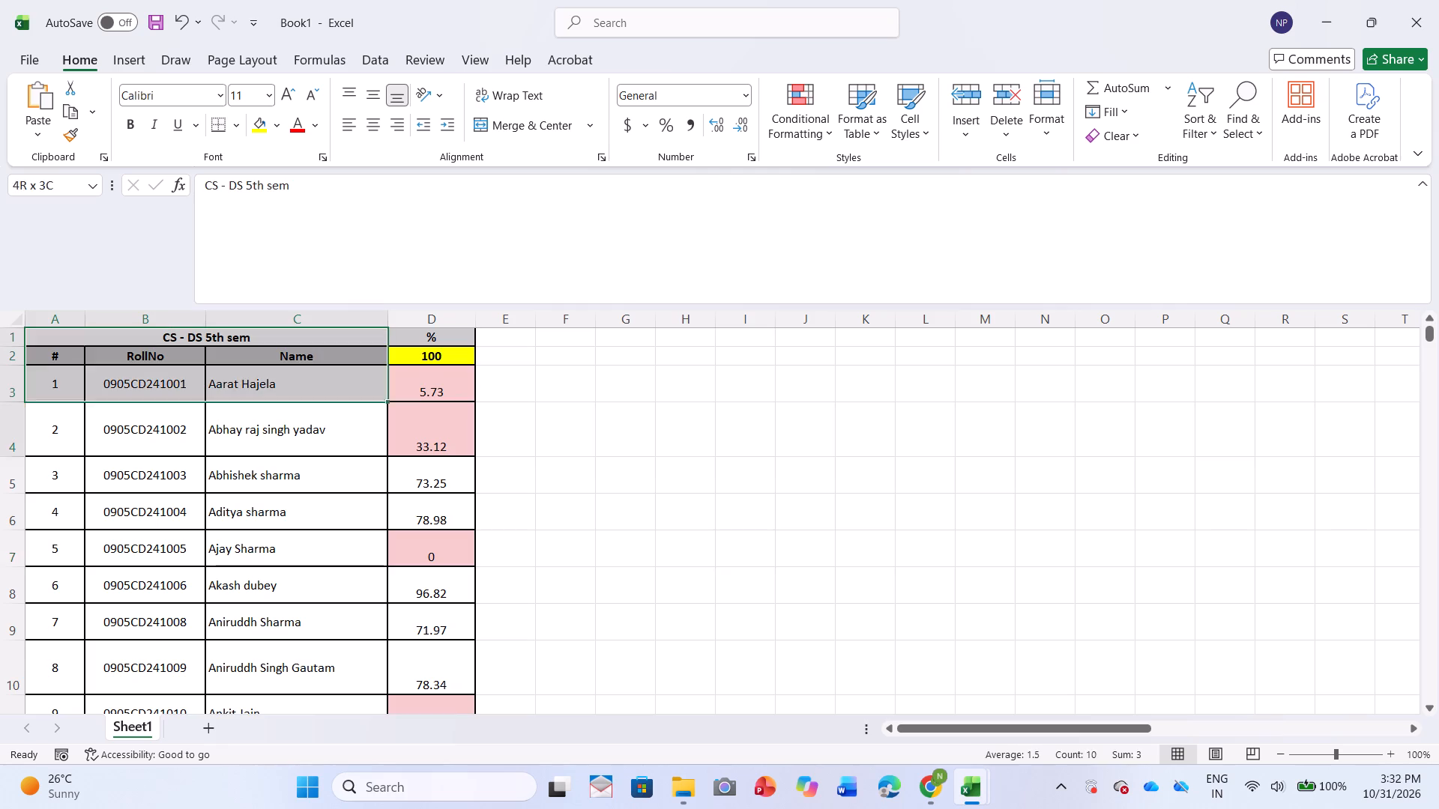
drag(115, 419, 429, 808)
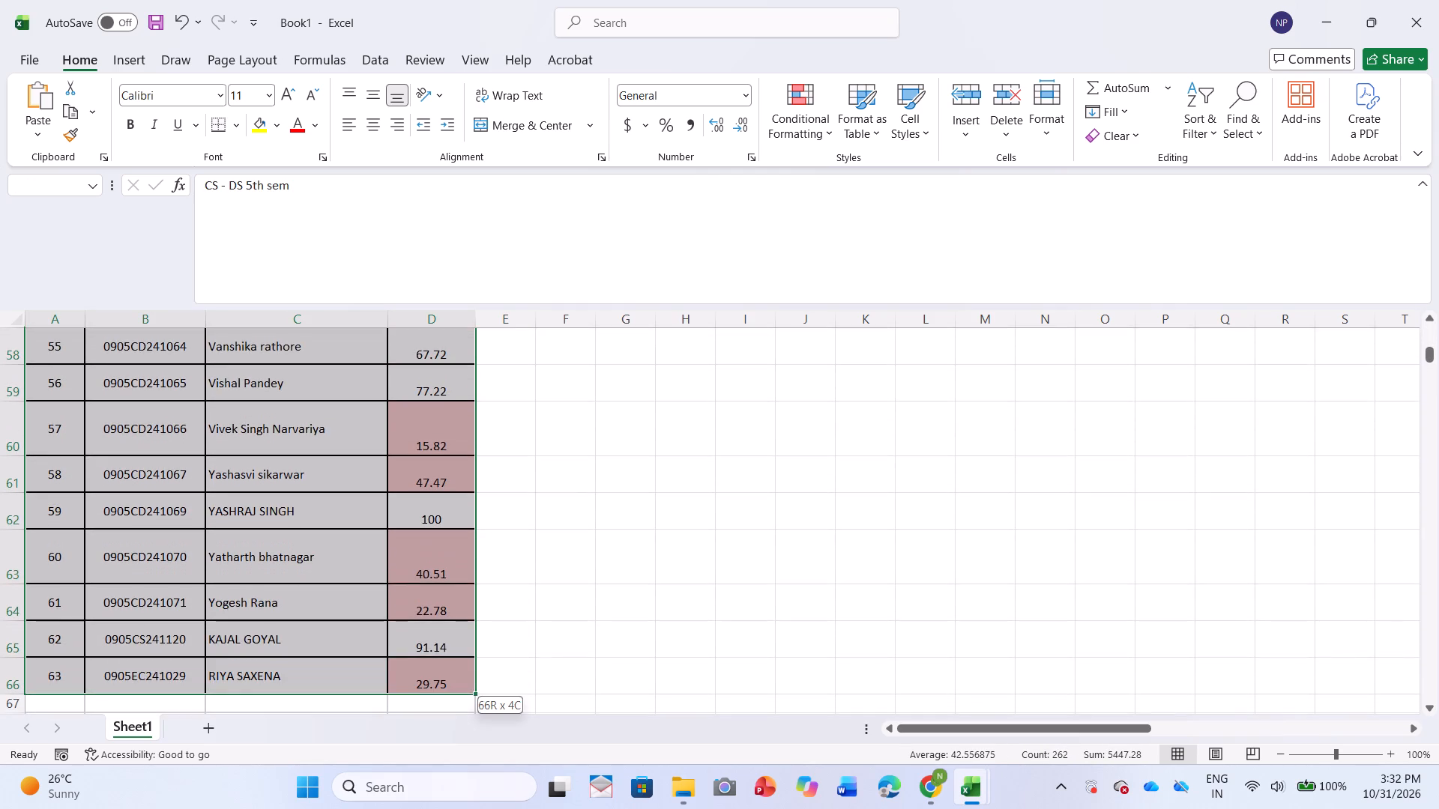
drag(429, 808, 417, 655)
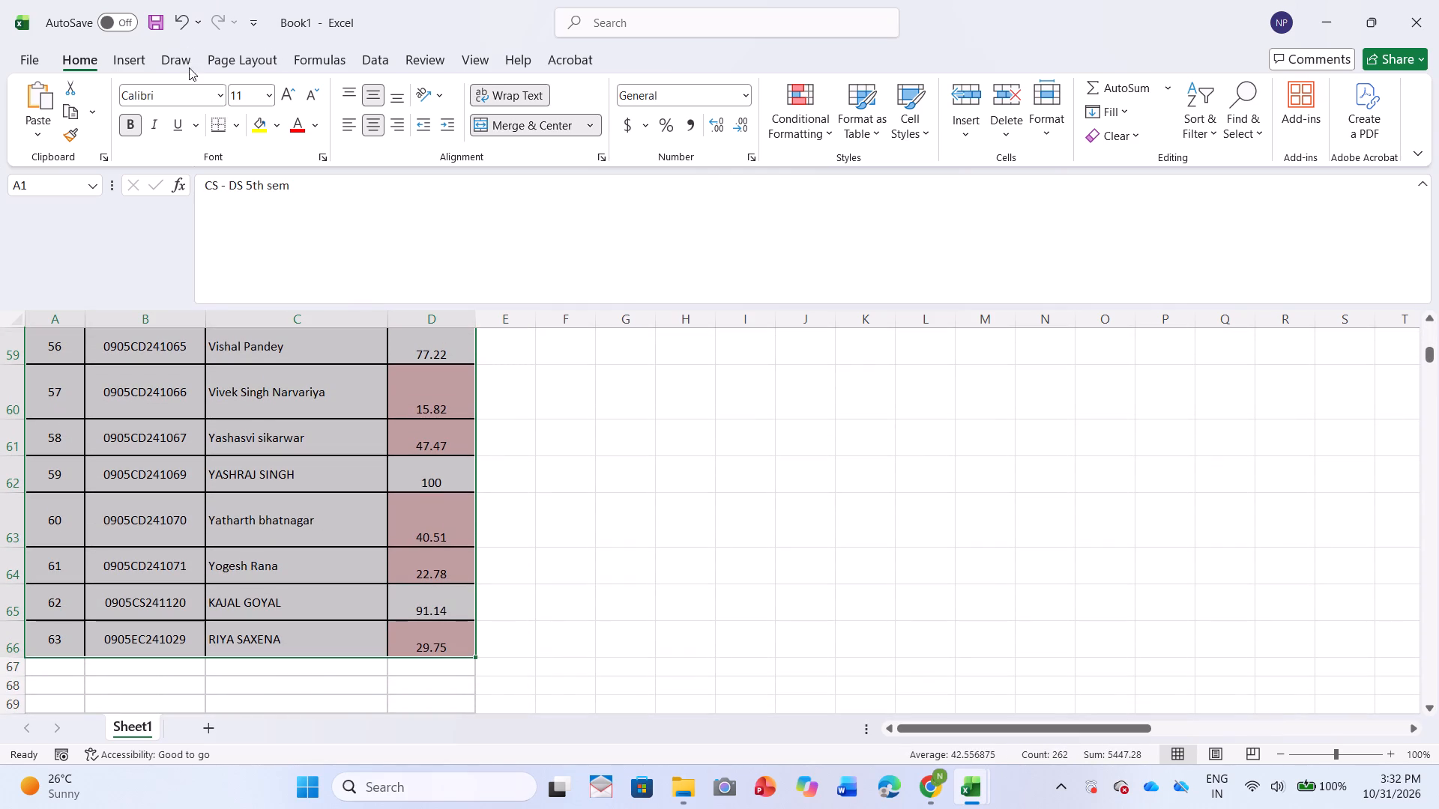
click(235, 129)
click(261, 314)
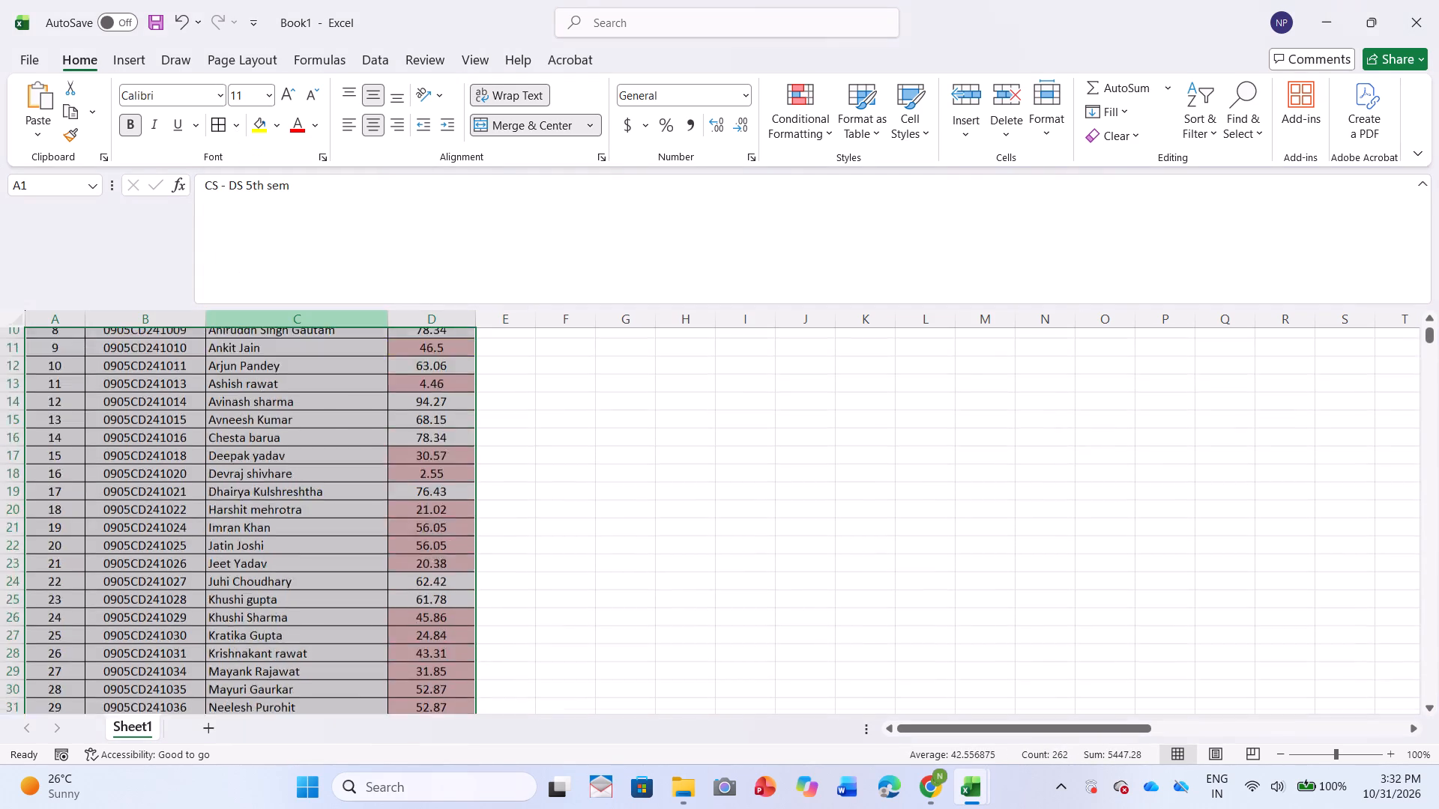
click(493, 413)
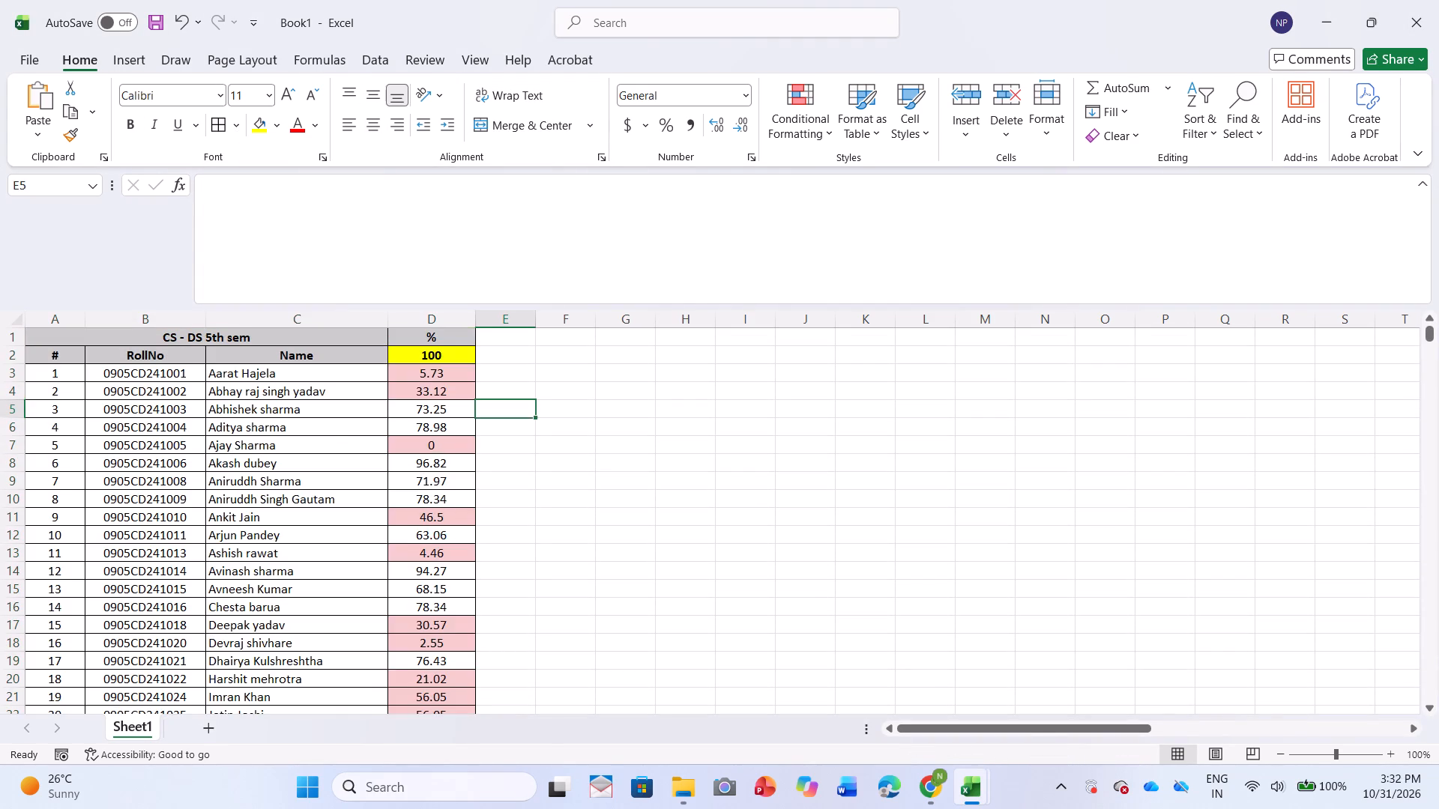
Review the reduced attendance table from the first to the last student, checking the percentages in column D.
scroll(493, 414, down, 15)
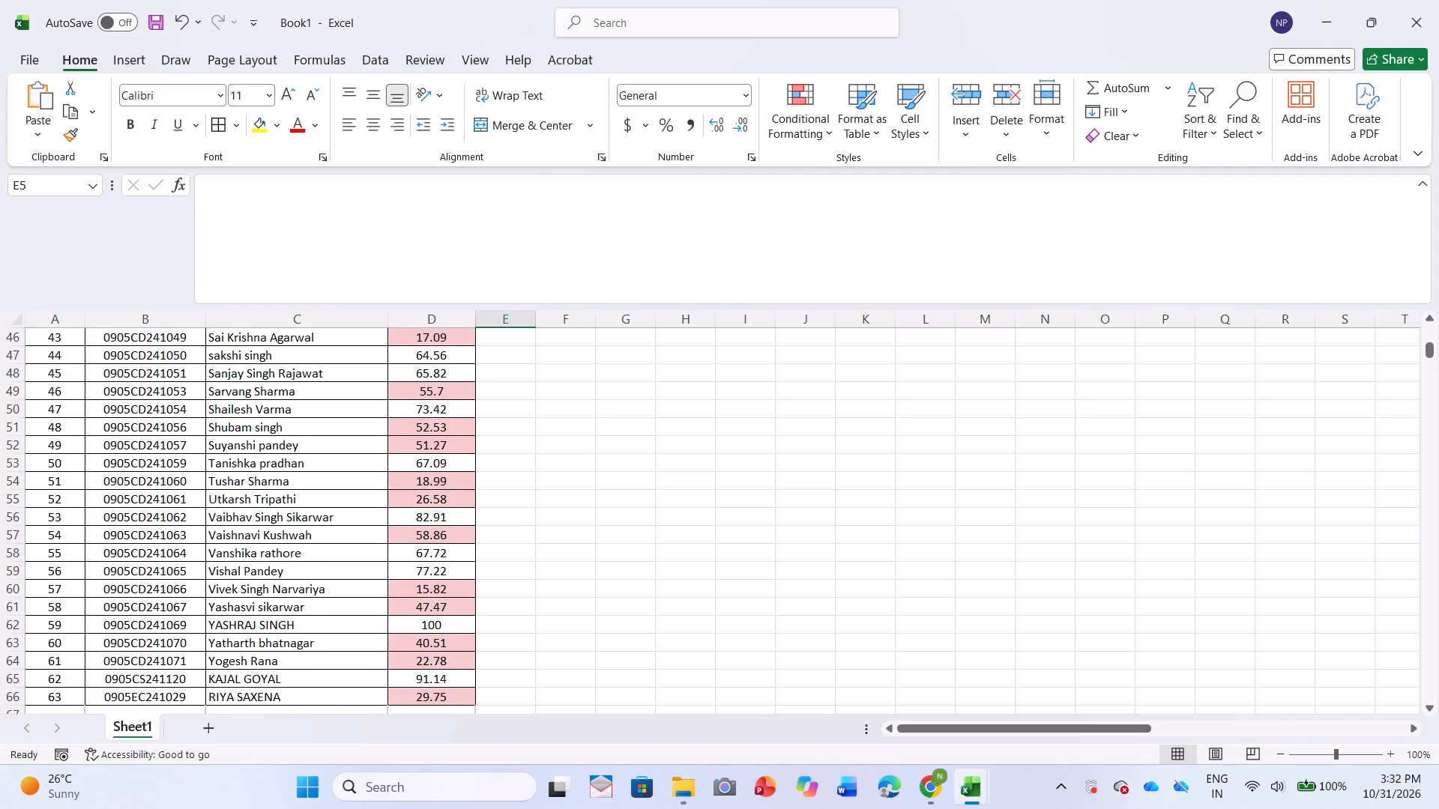
scroll(491, 410, up, 17)
scroll(491, 410, up, 7)
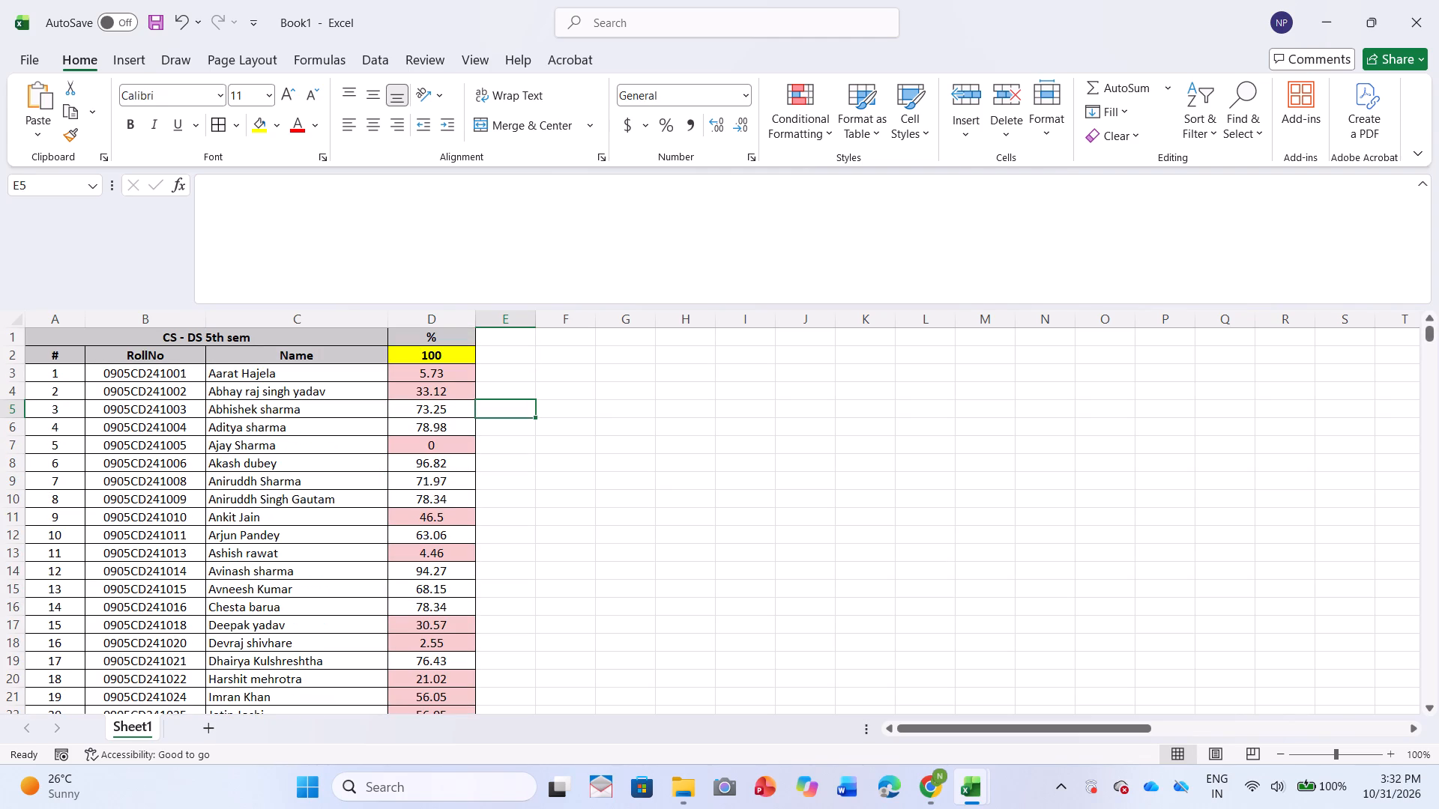
scroll(465, 503, down, 6)
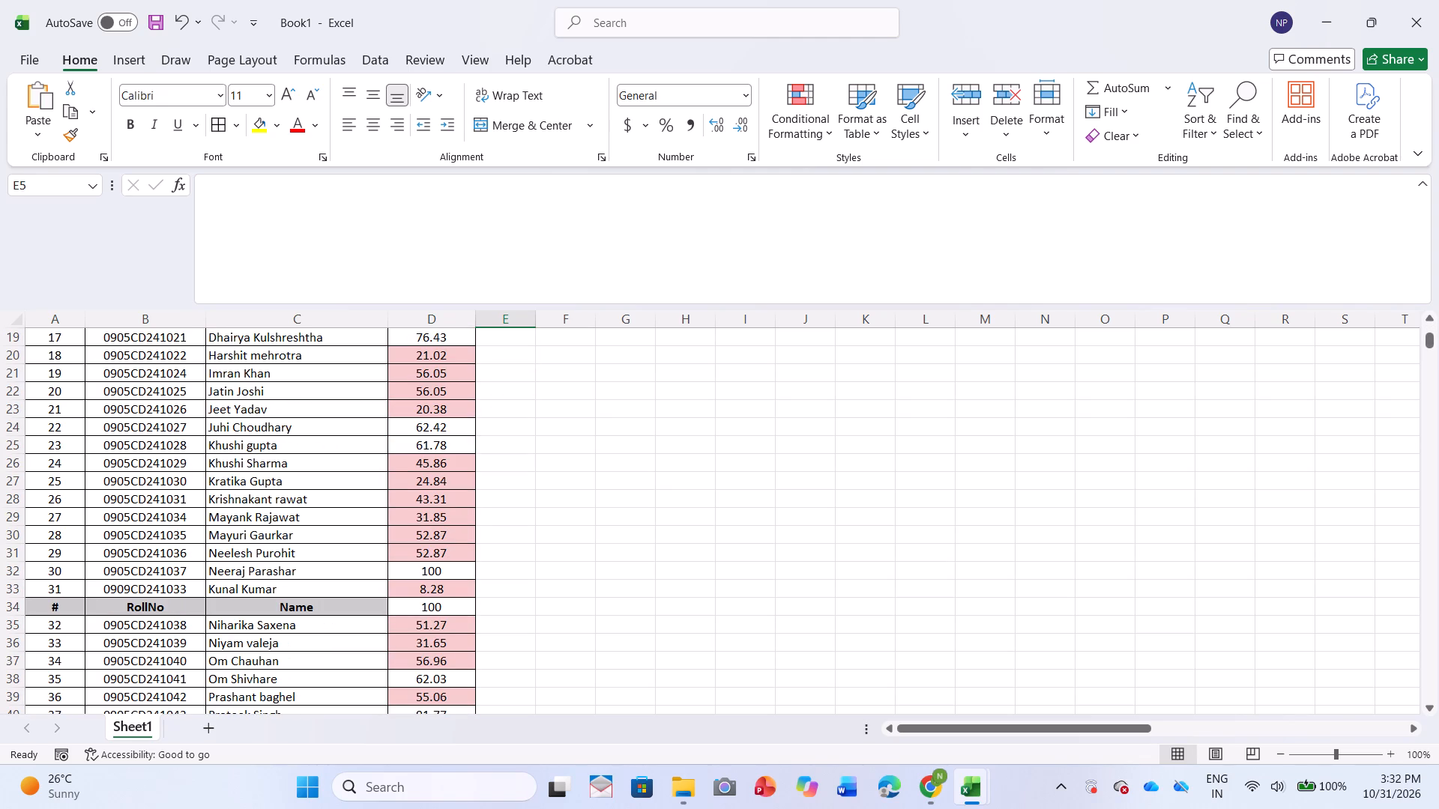
click(426, 509)
click(432, 555)
scroll(436, 507, up, 8)
click(453, 465)
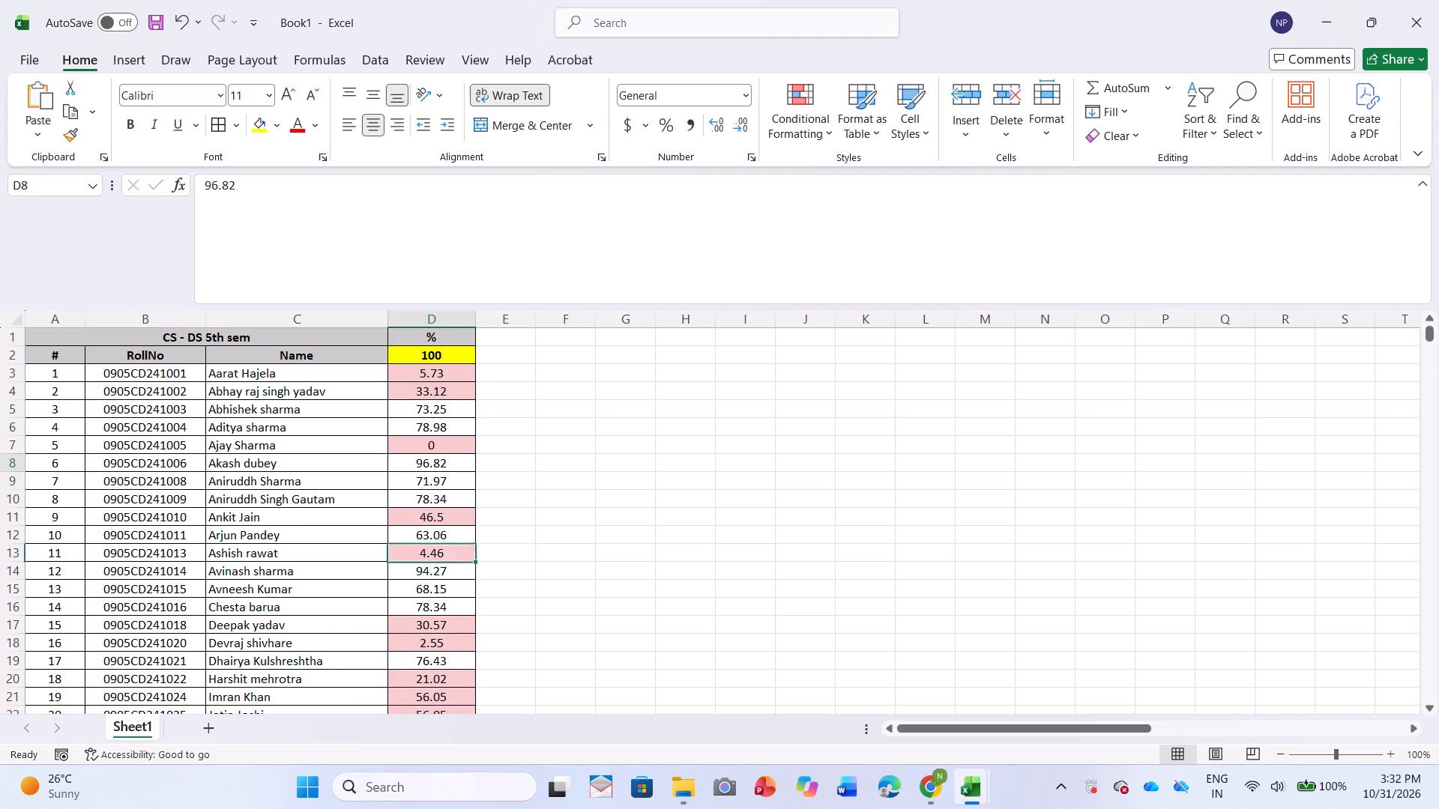
Switch to the Google Sheet in Chrome and examine the percentage, total, practical and theory values in row 8.
click(937, 790)
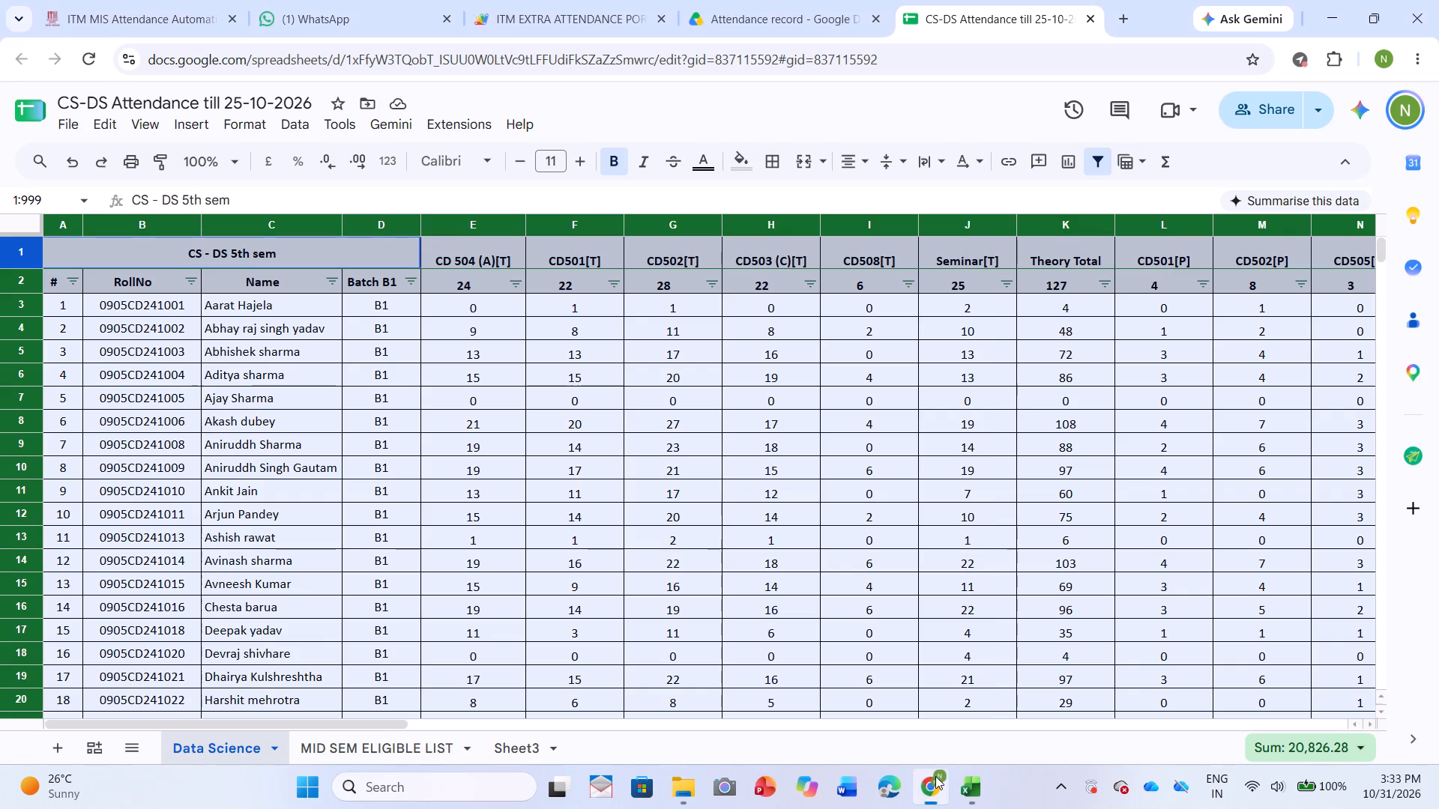
click(583, 468)
click(501, 533)
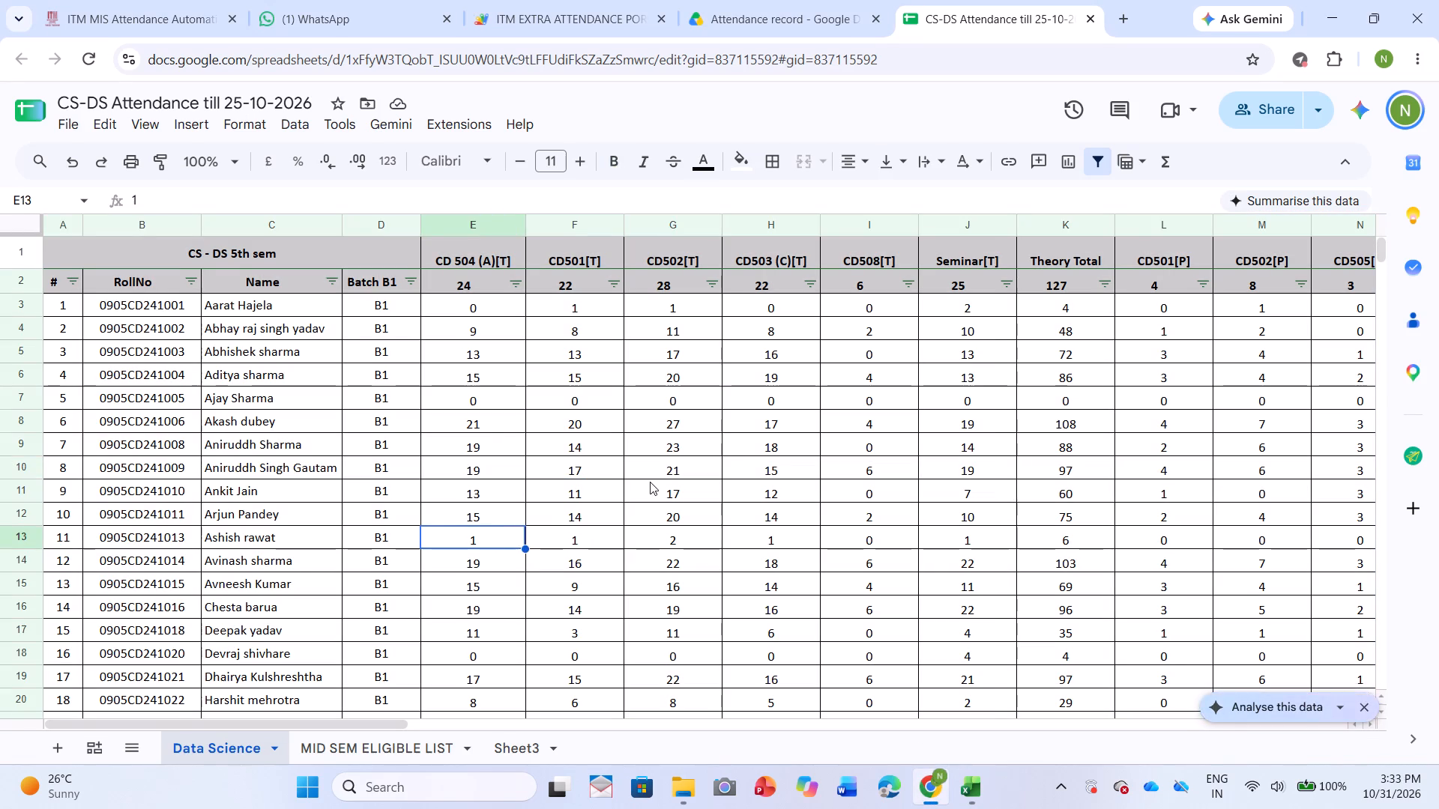
scroll(650, 482, left, 8)
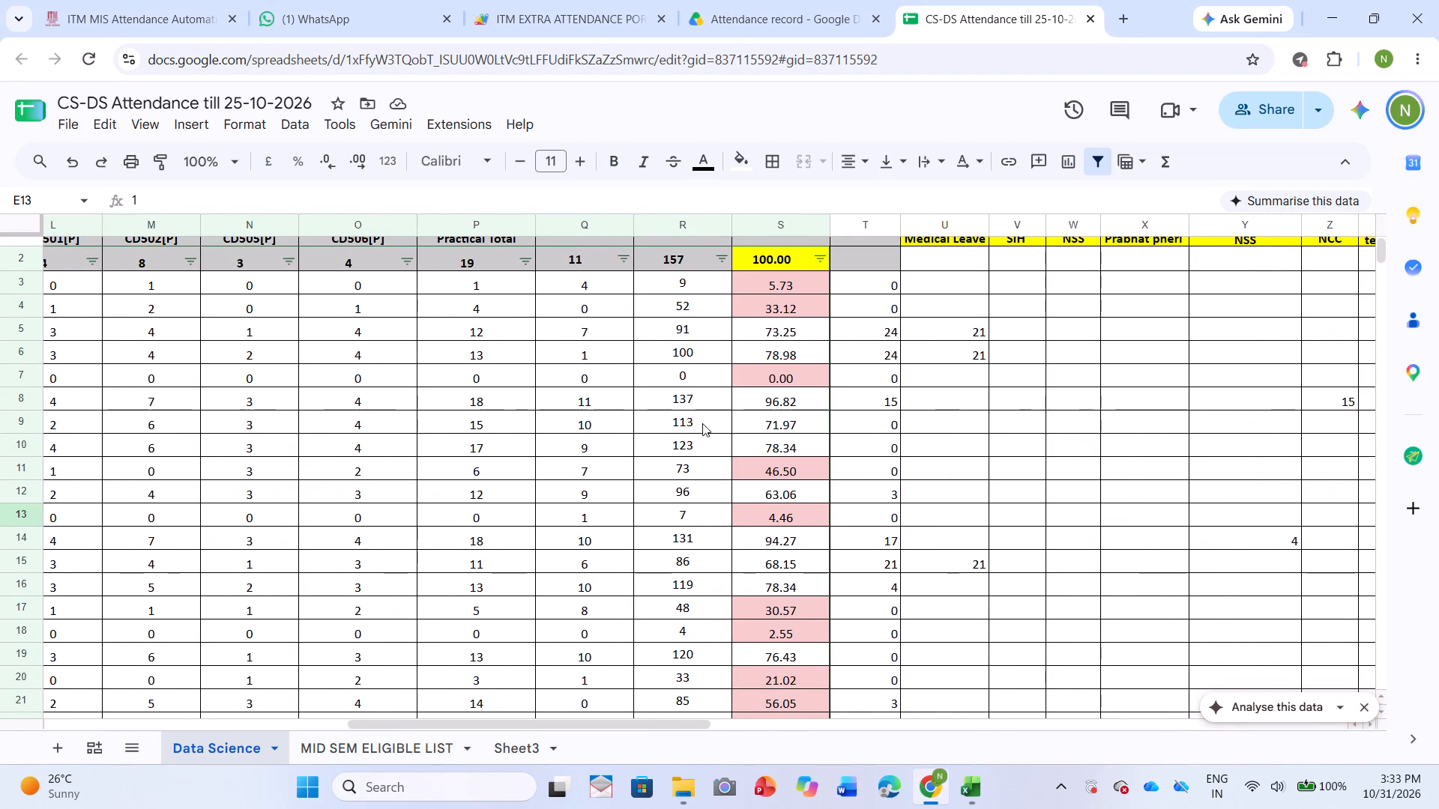
click(763, 404)
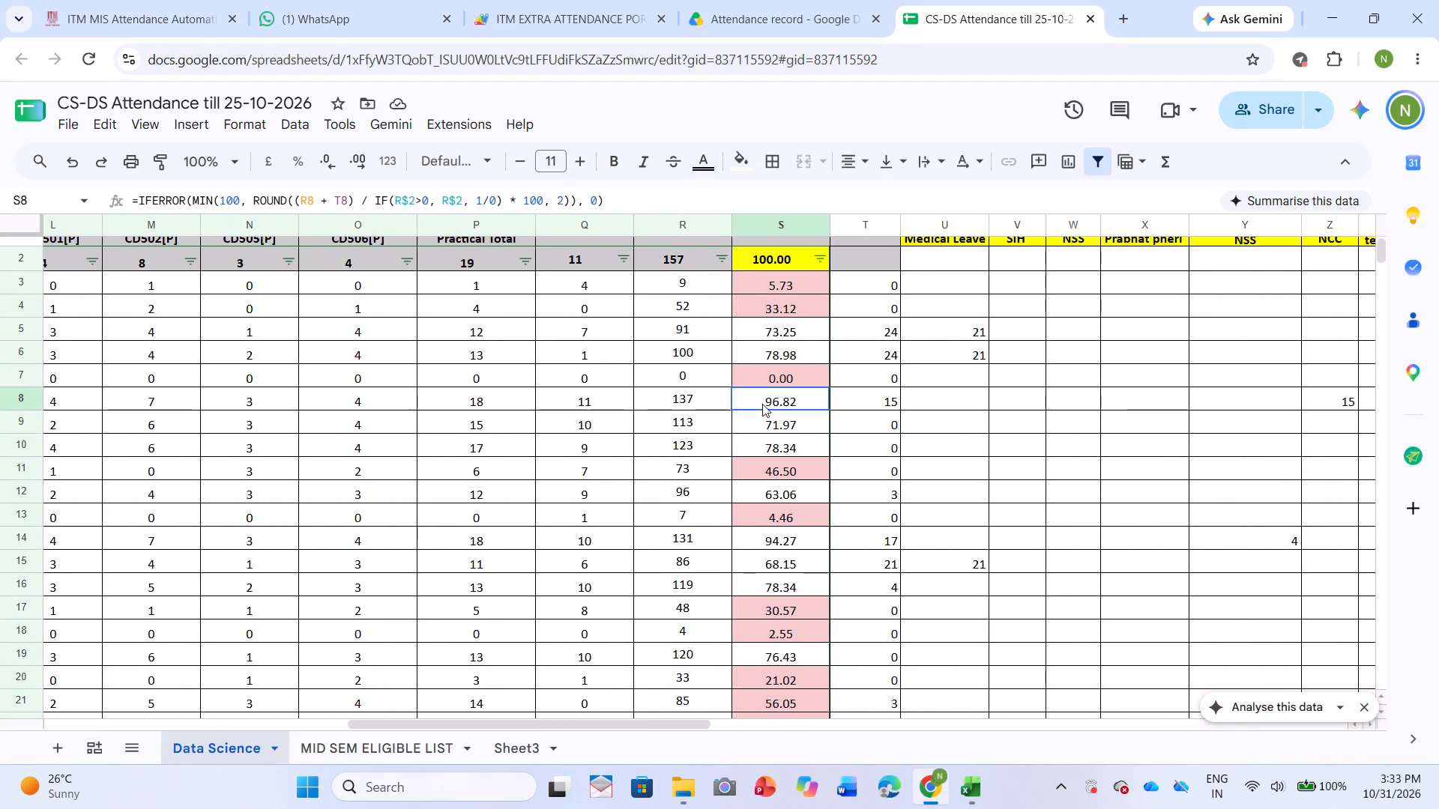
click(673, 399)
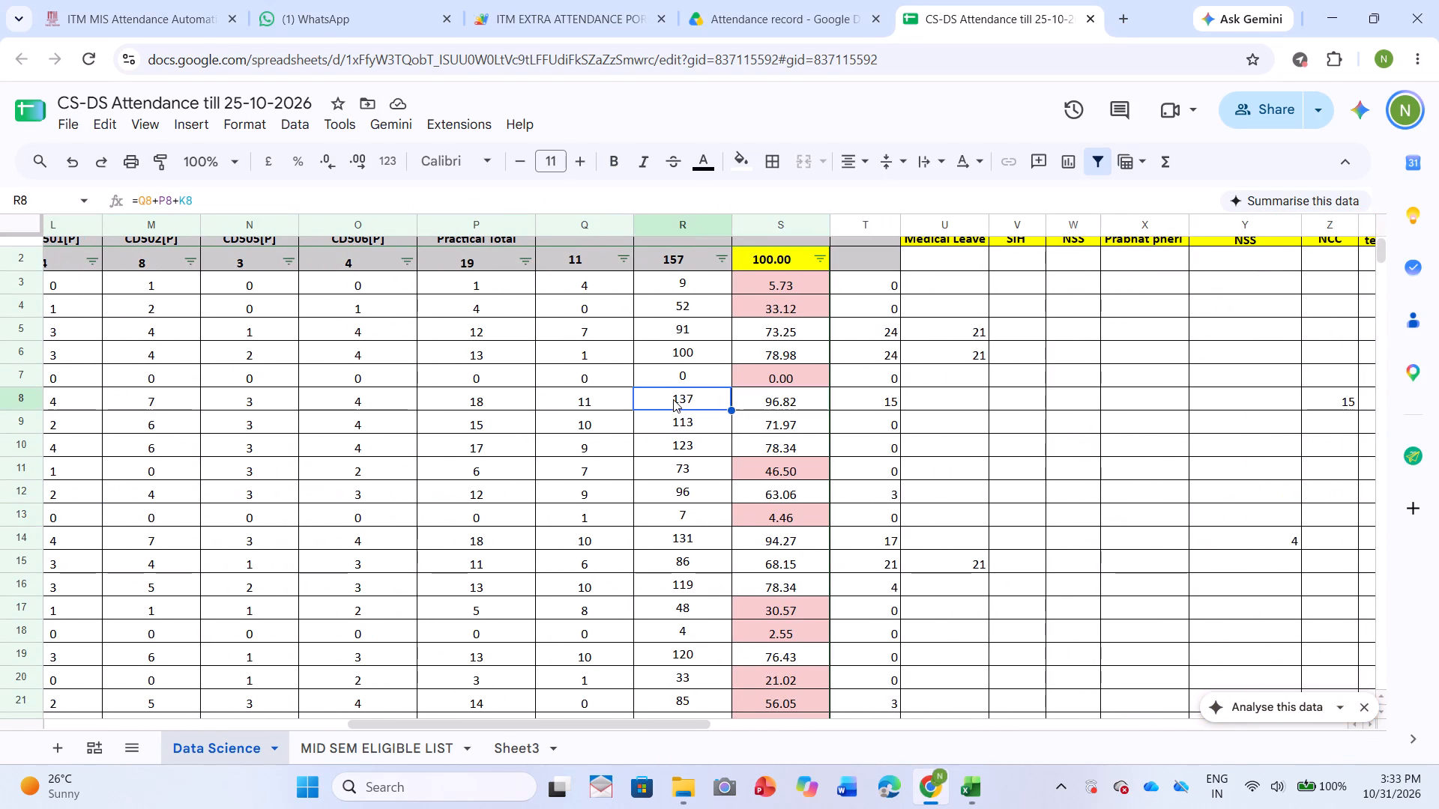
click(596, 403)
scroll(596, 403, right, 1)
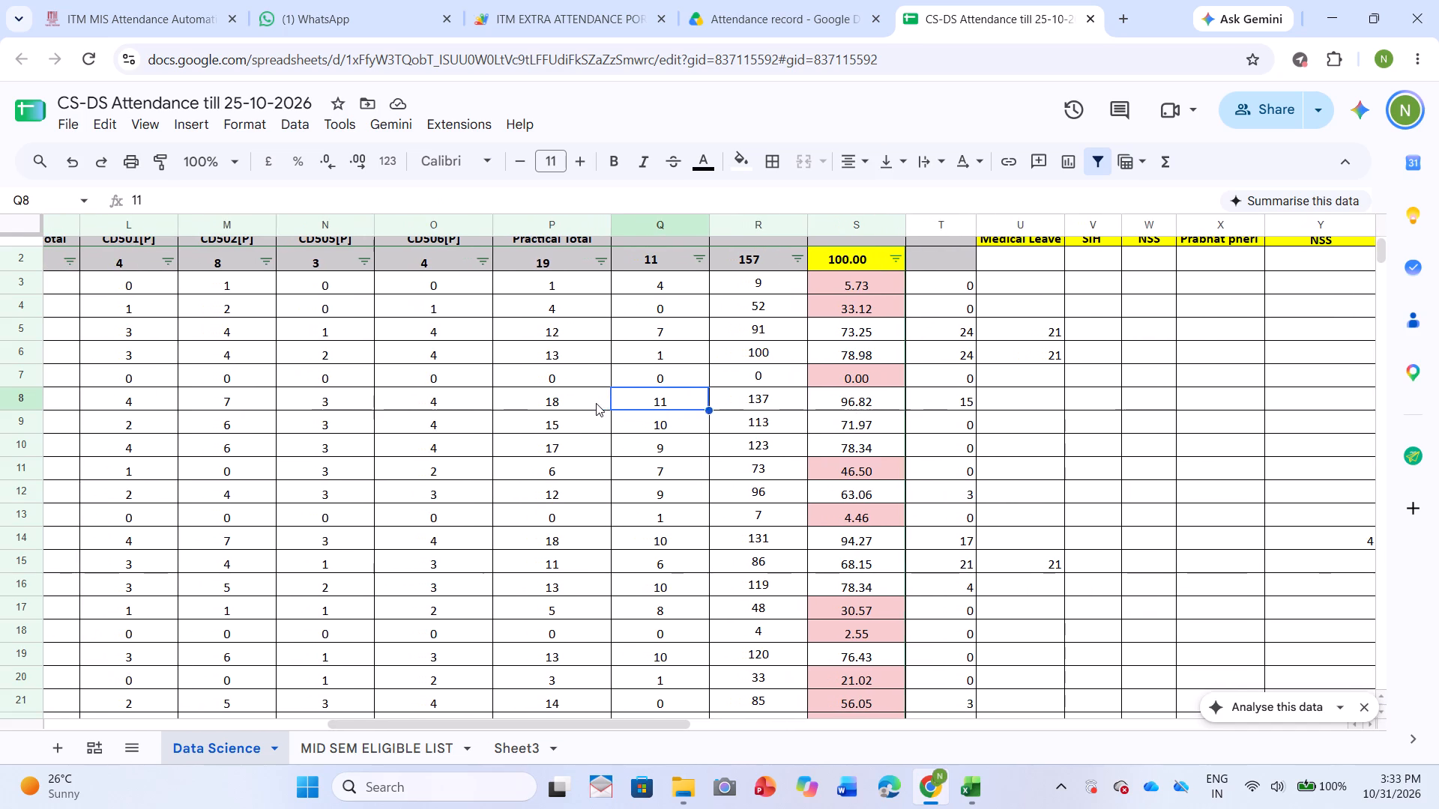
scroll(596, 403, right, 1)
click(596, 403)
scroll(596, 403, right, 1)
click(542, 402)
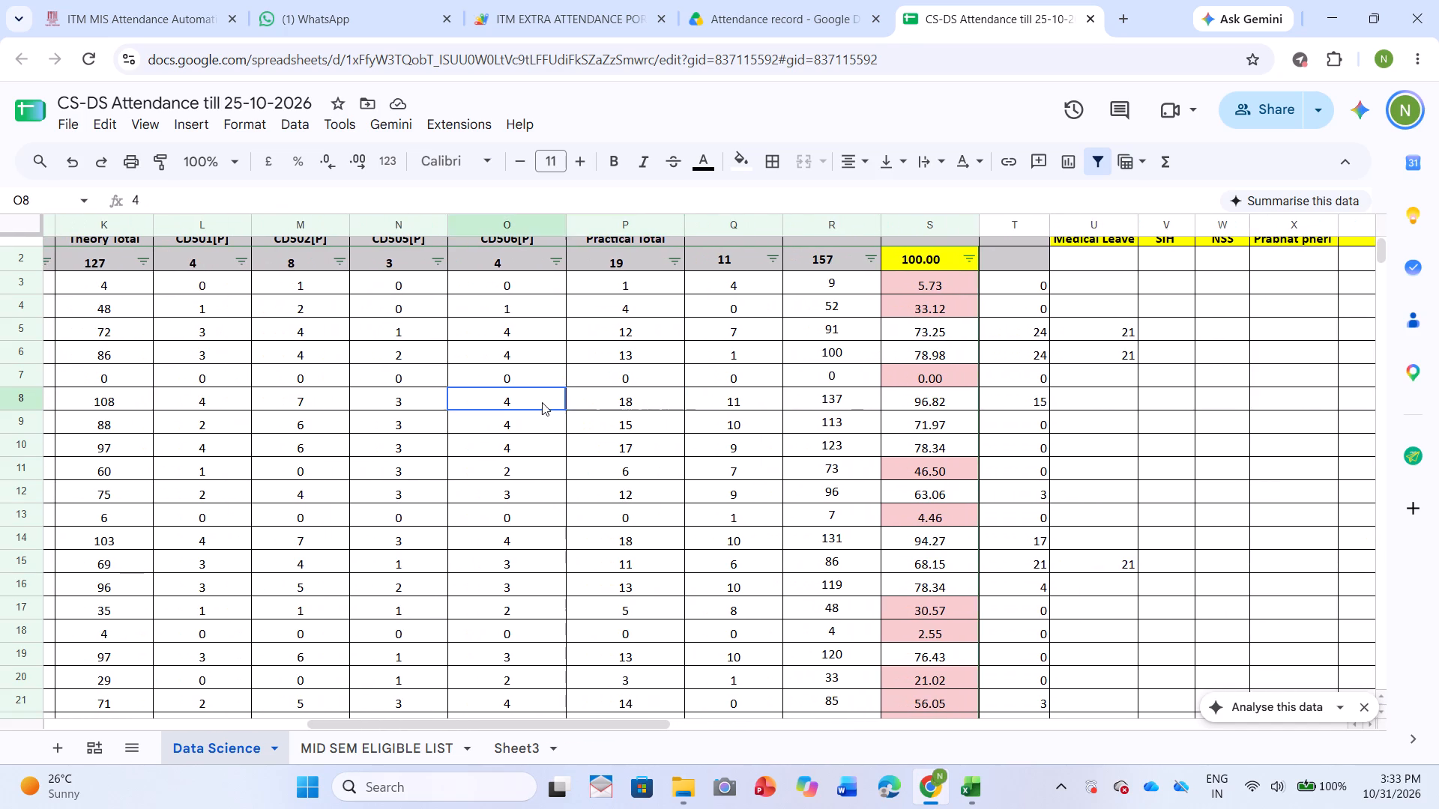
click(406, 401)
scroll(406, 401, right, 2)
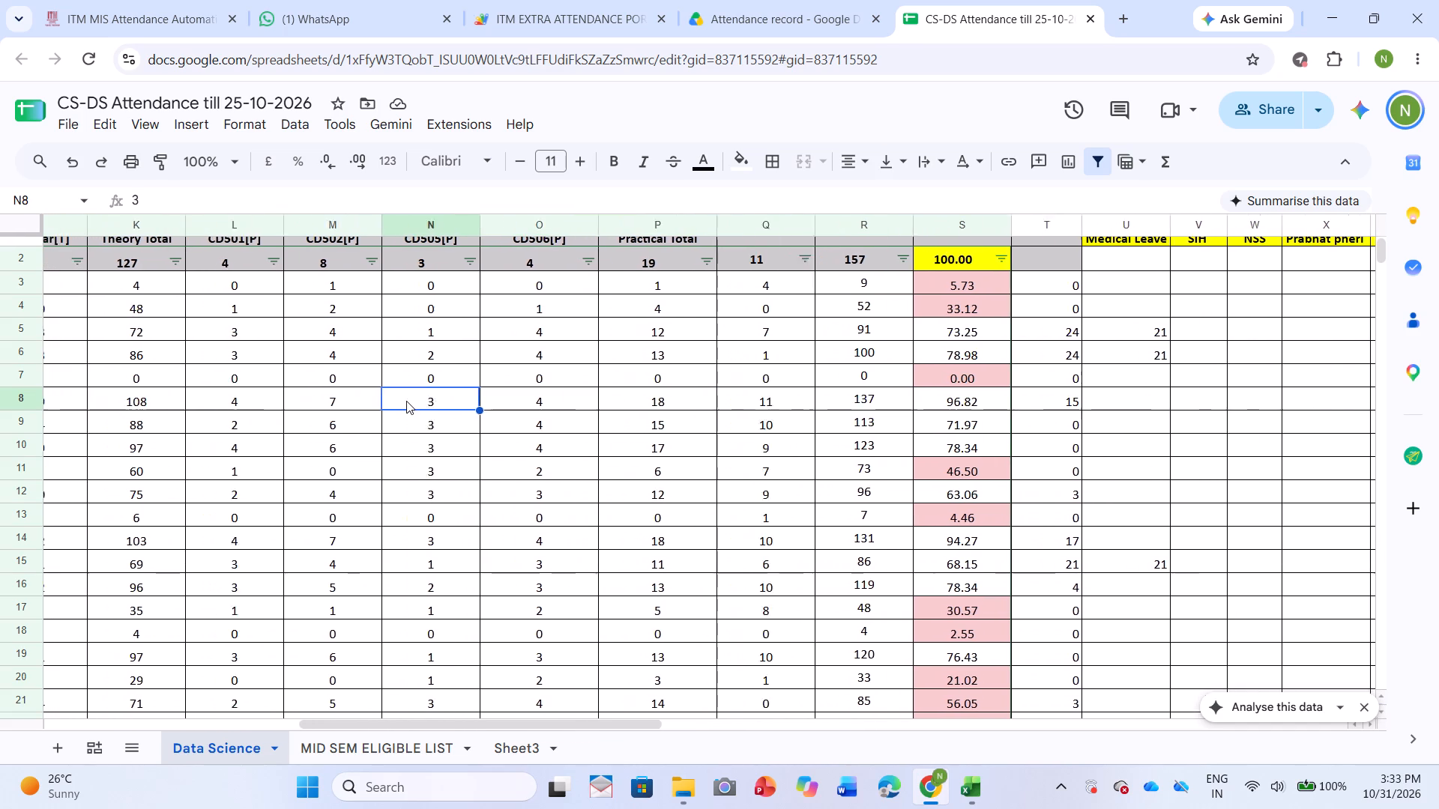
scroll(406, 401, right, 7)
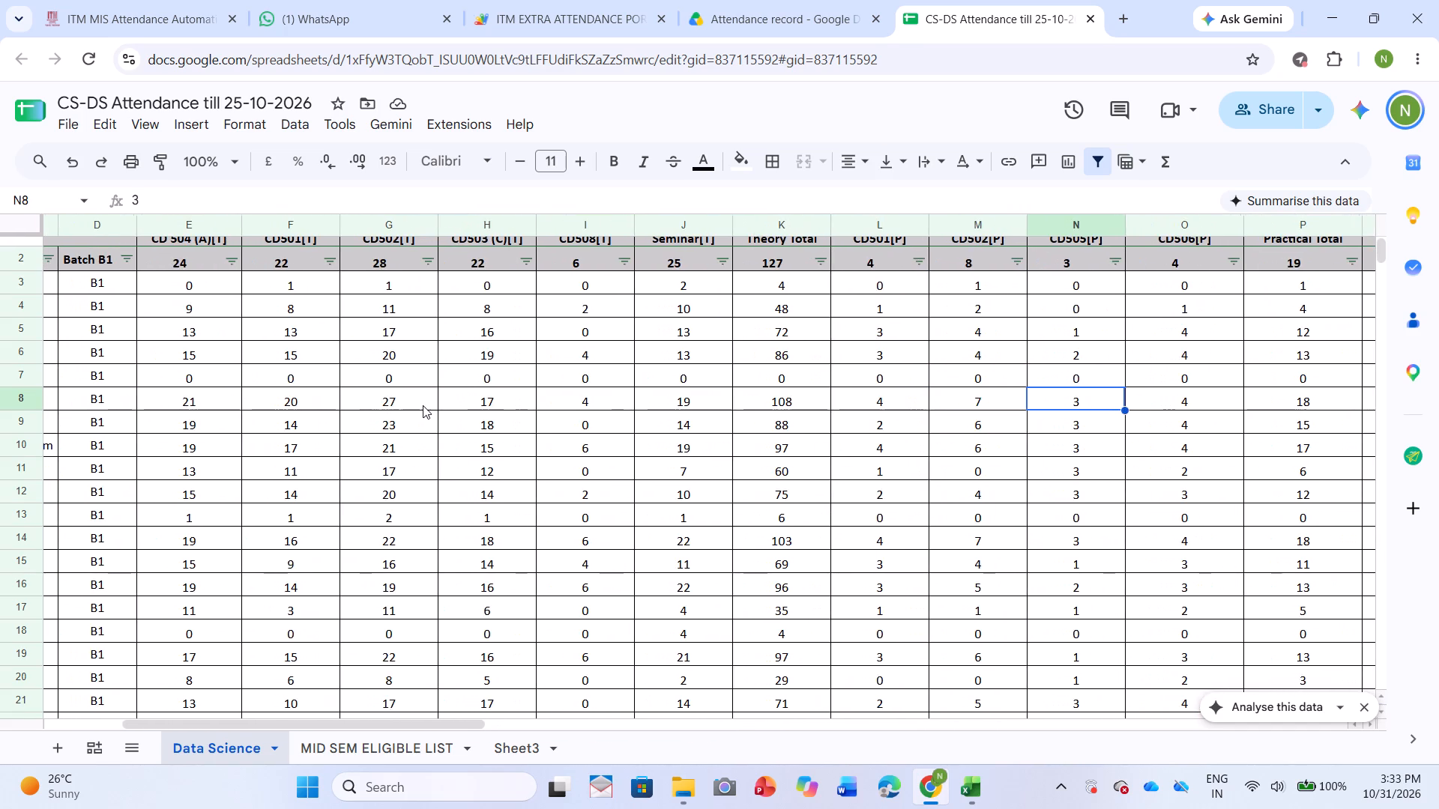
scroll(423, 405, right, 2)
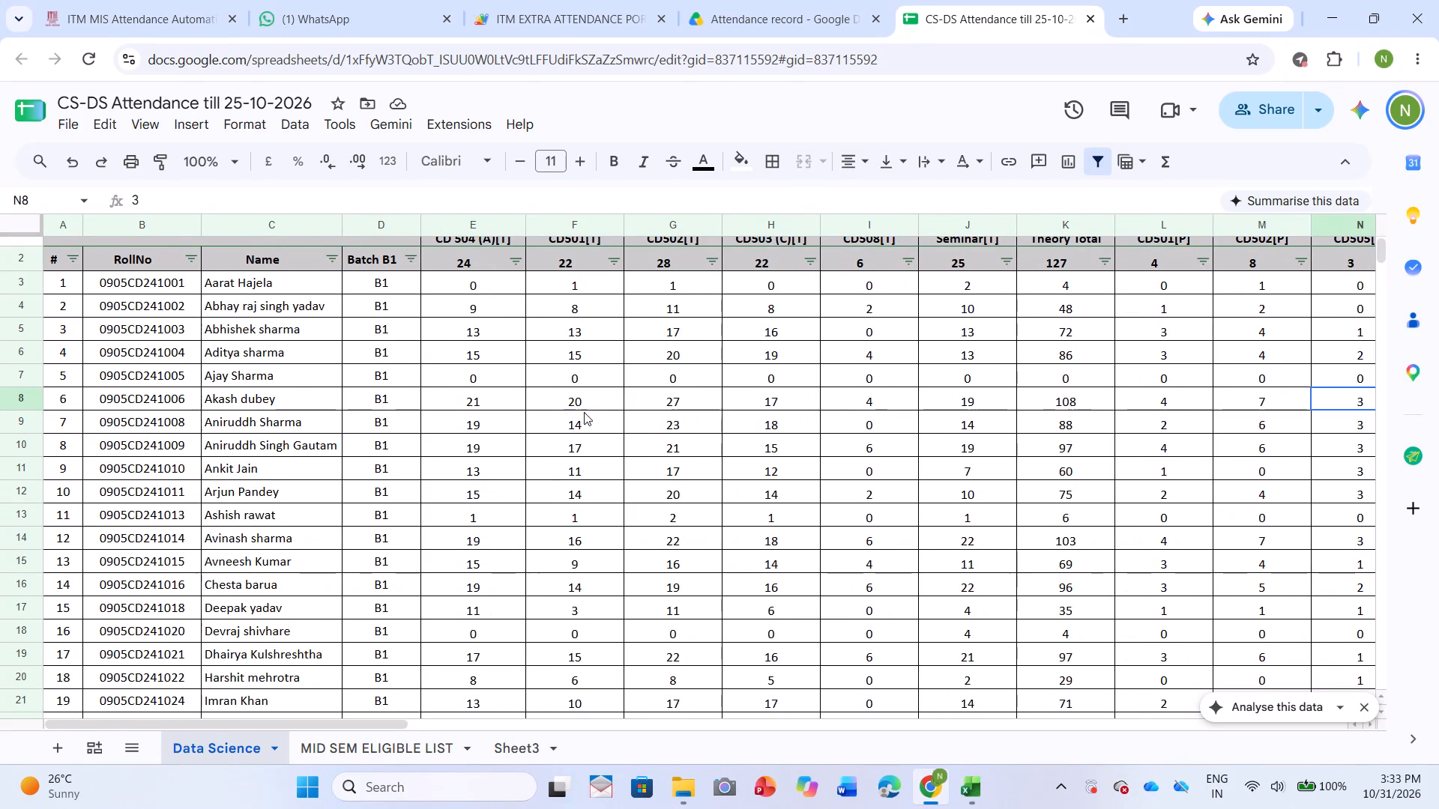
click(492, 399)
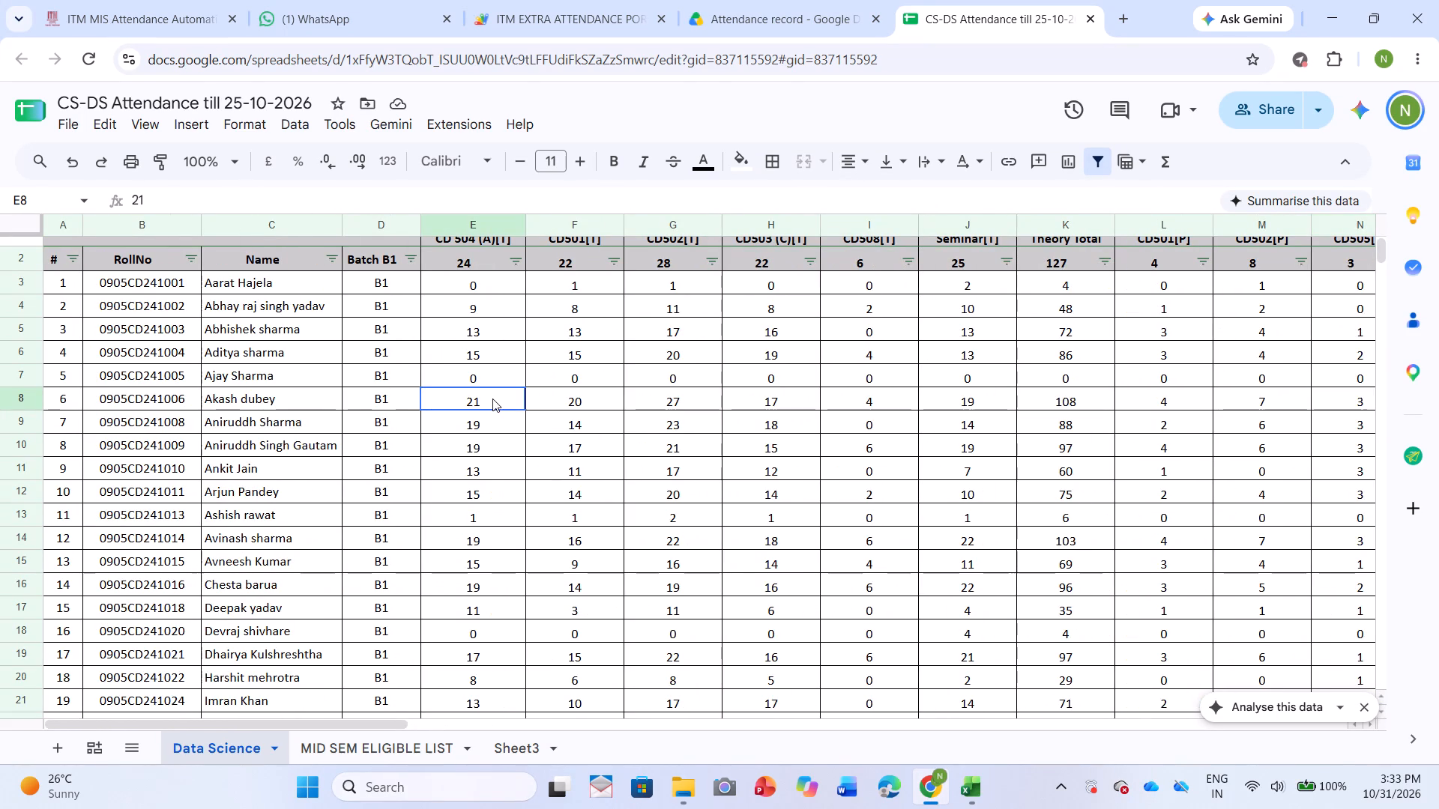
Switch to Word and search its files for ITM.
click(848, 784)
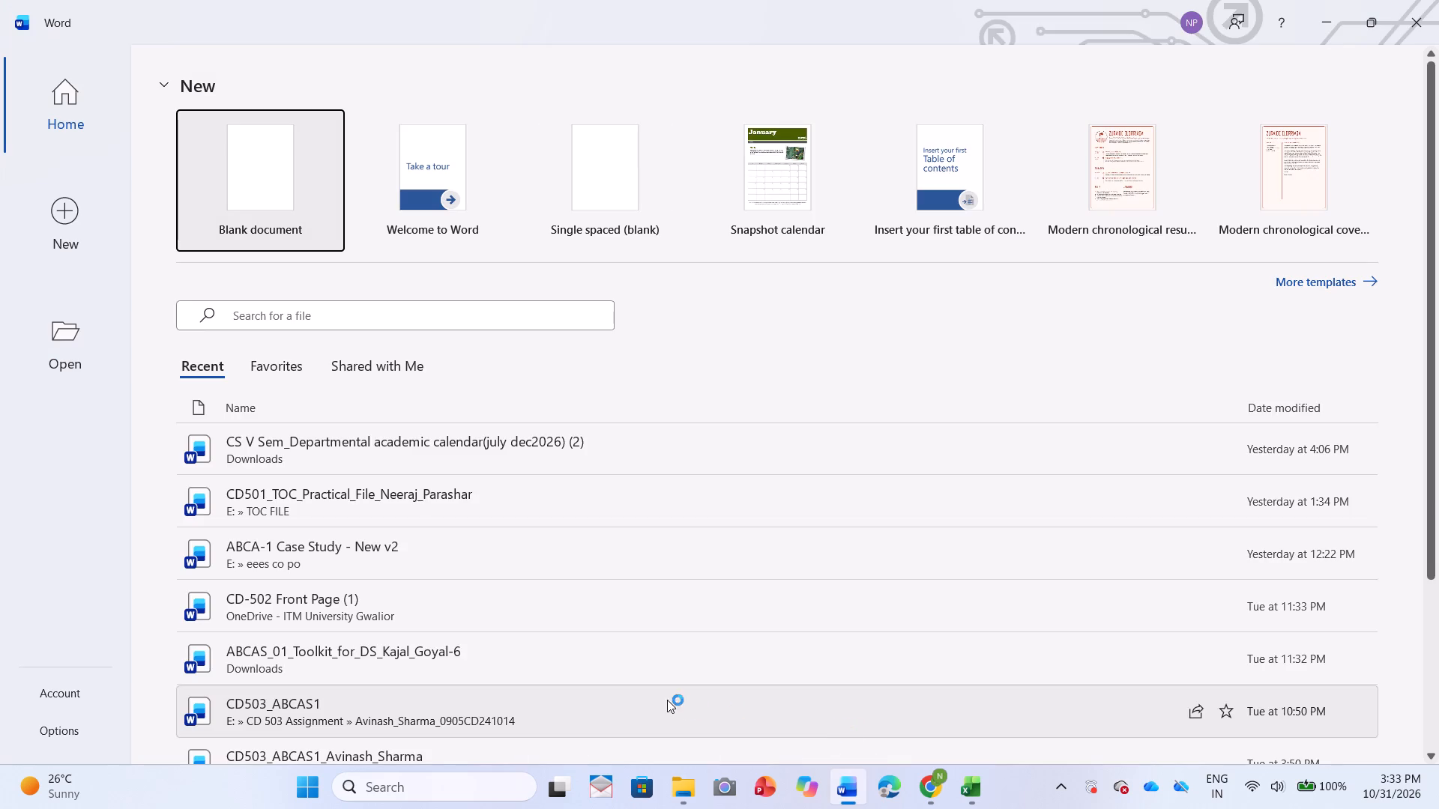
click(279, 321)
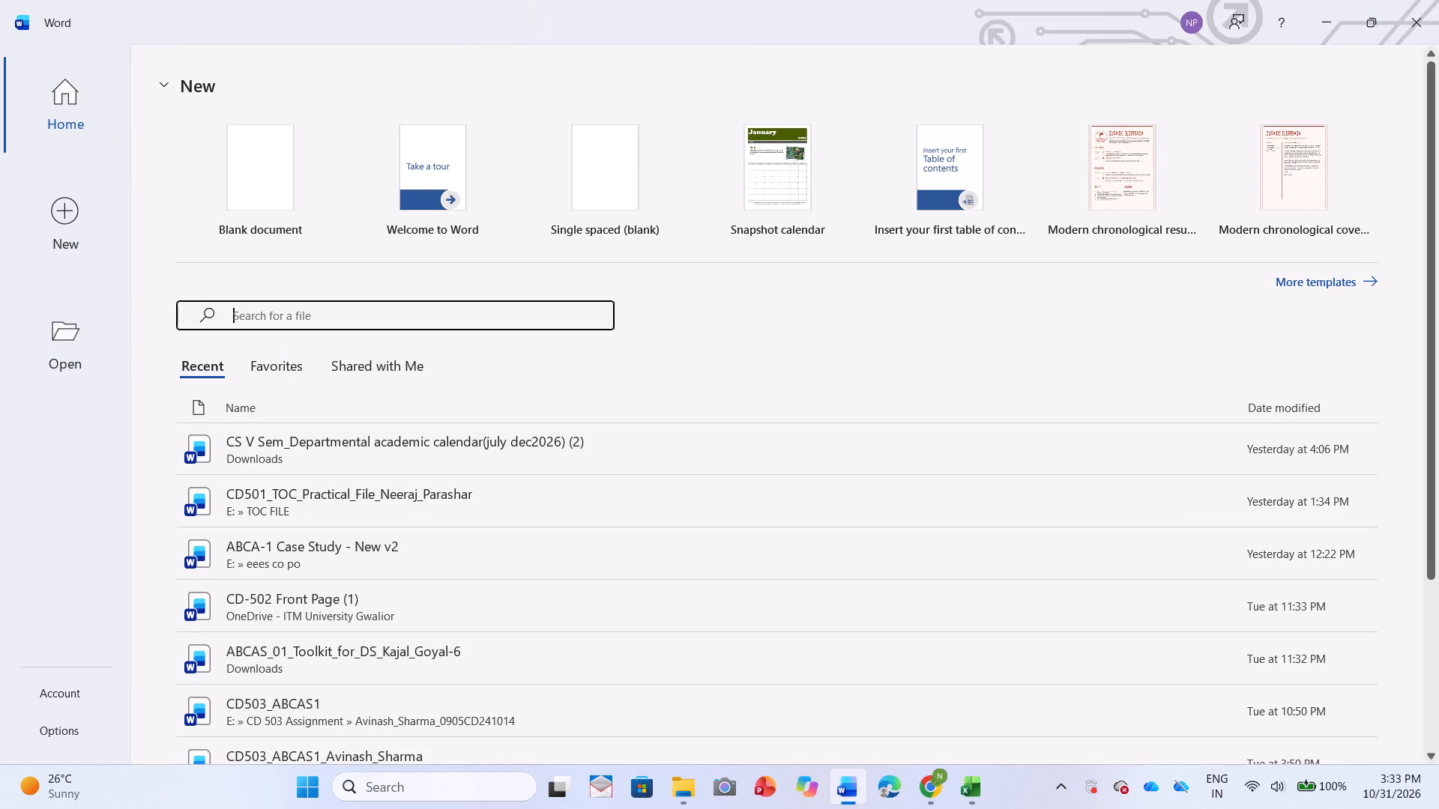
key(shift+t)
text(IT)
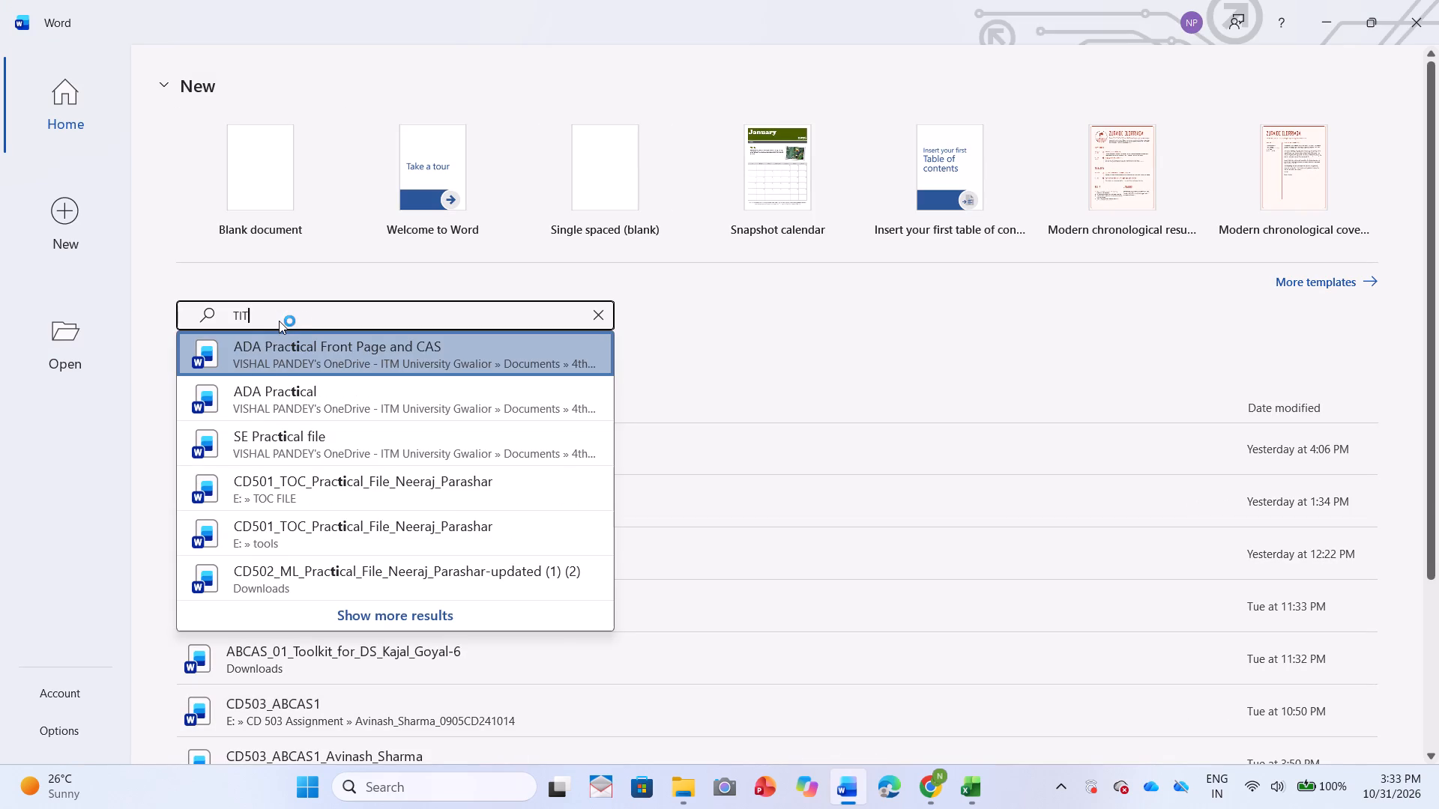
key(shift+BackSpace)
key(shift+BackSpace)
key(shift+BackSpace)
key(shift+BackSpace)
text(ITM)
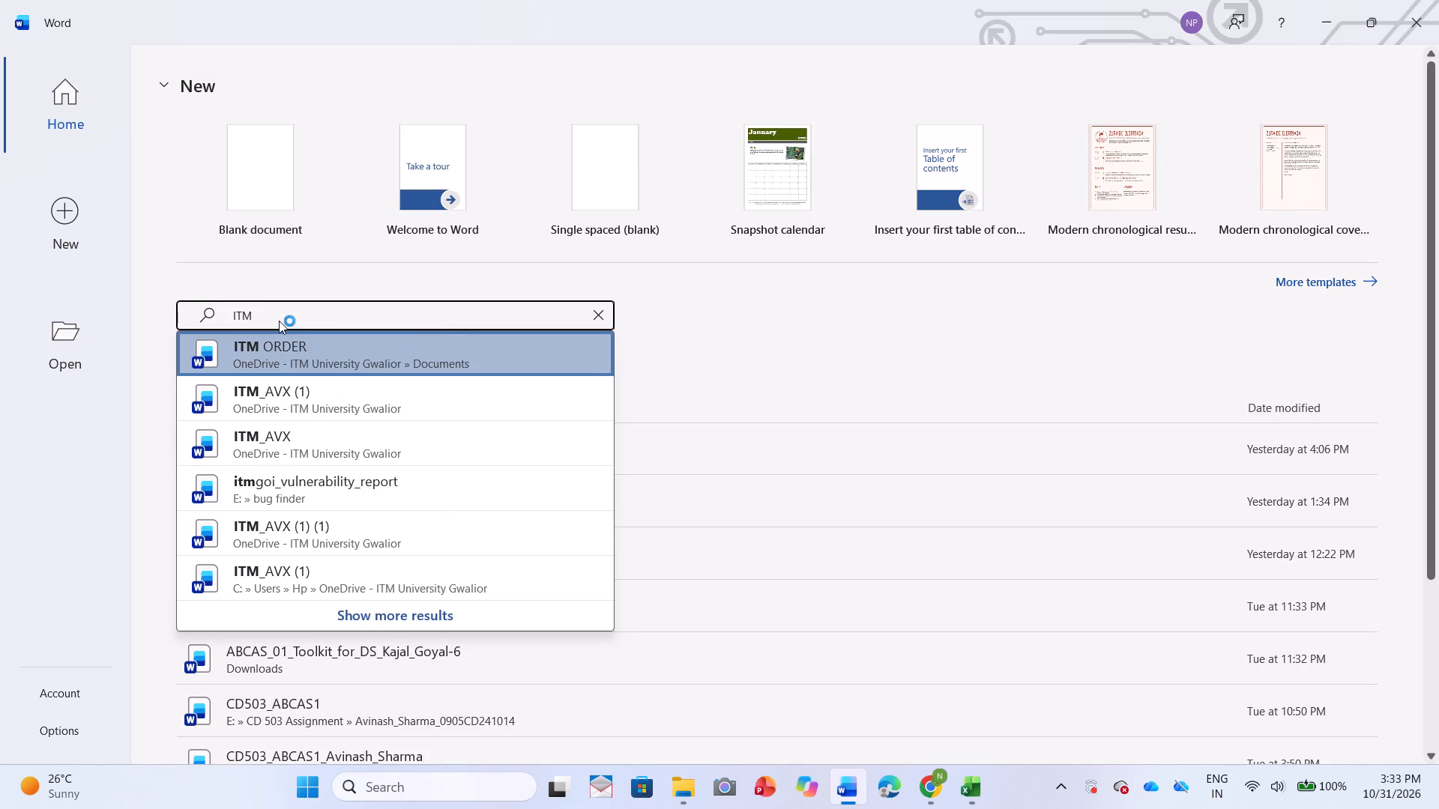
Switch to the second NP account in Word and open the ITM ORDER document from the ITM search results.
click(1184, 28)
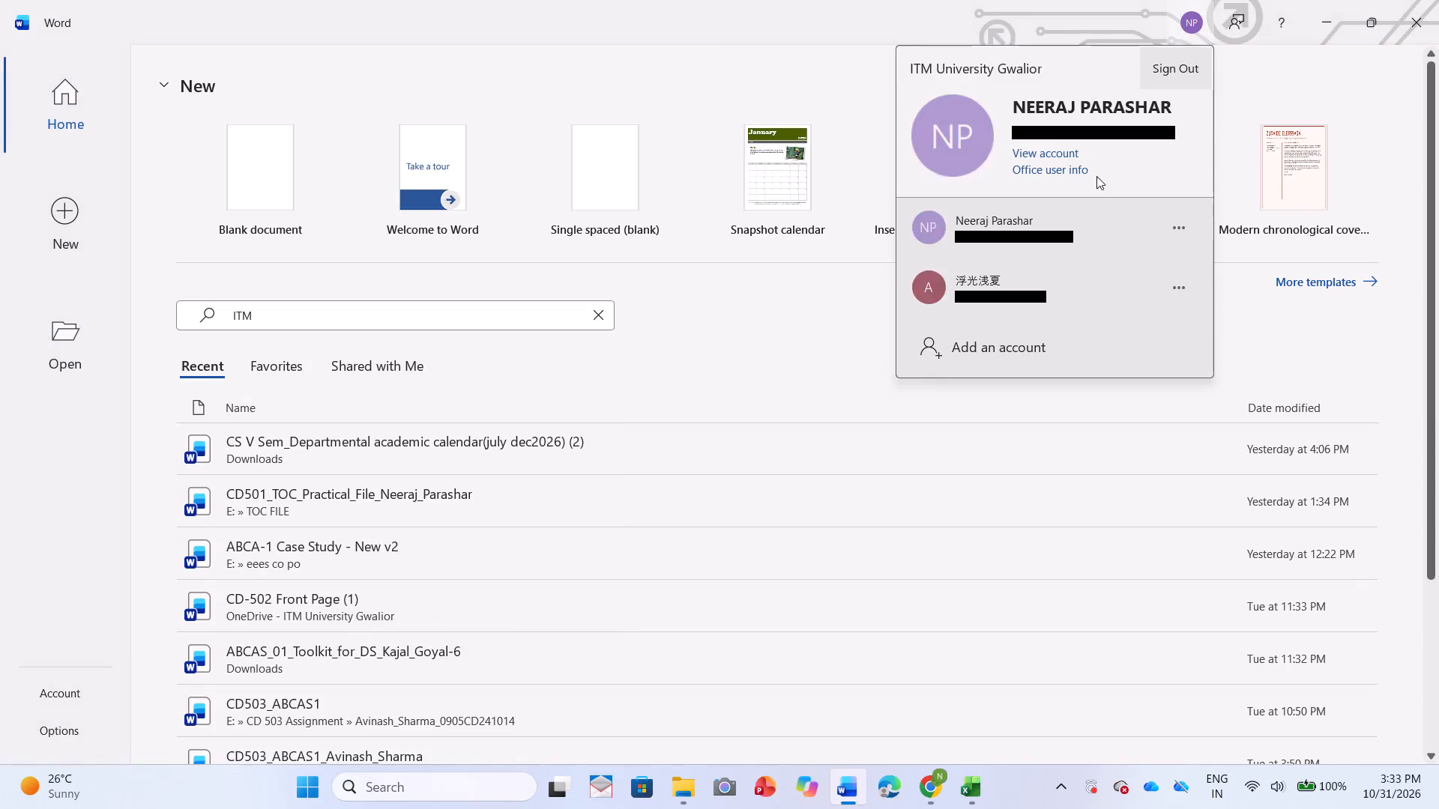
click(1025, 249)
click(292, 309)
click(292, 309)
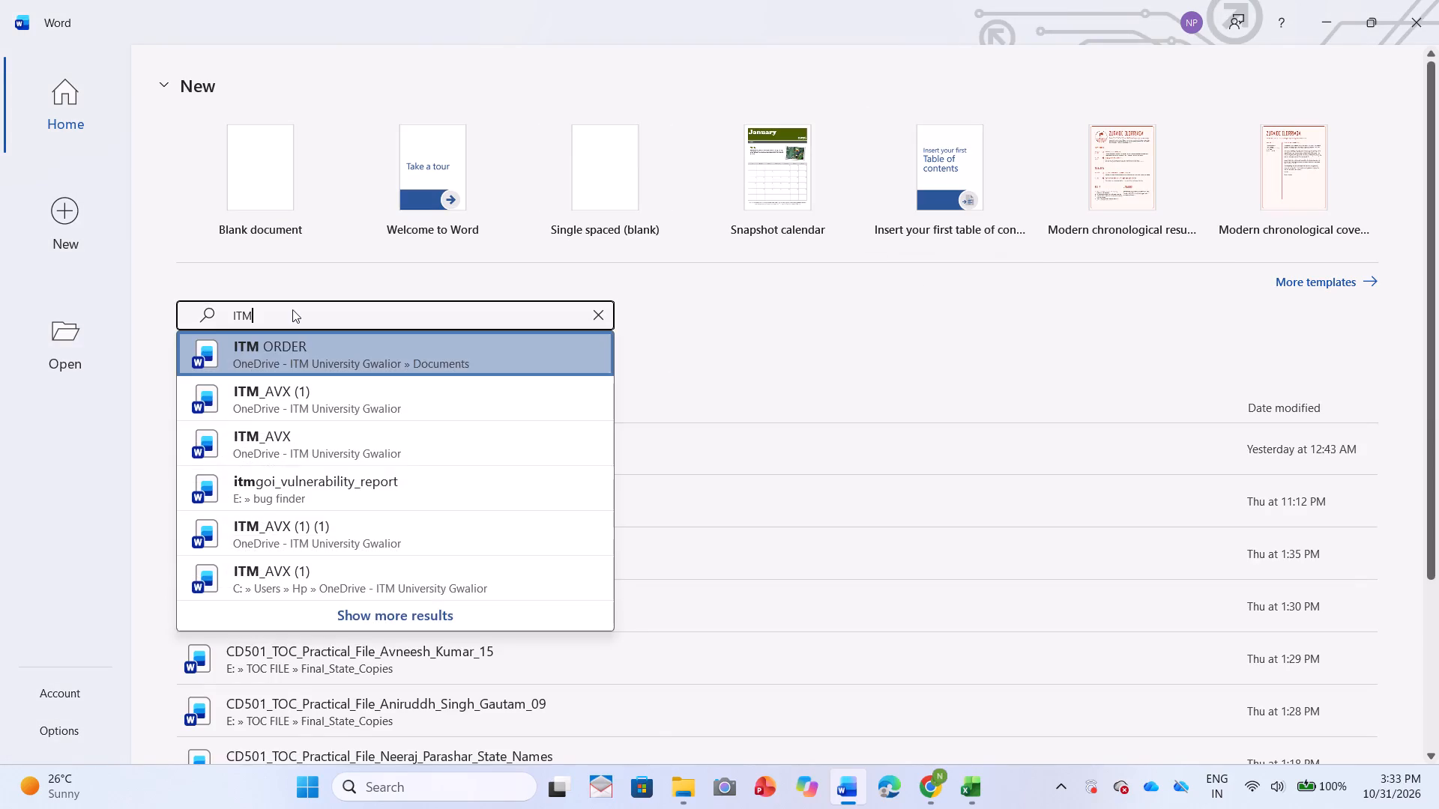
key(space)
click(309, 372)
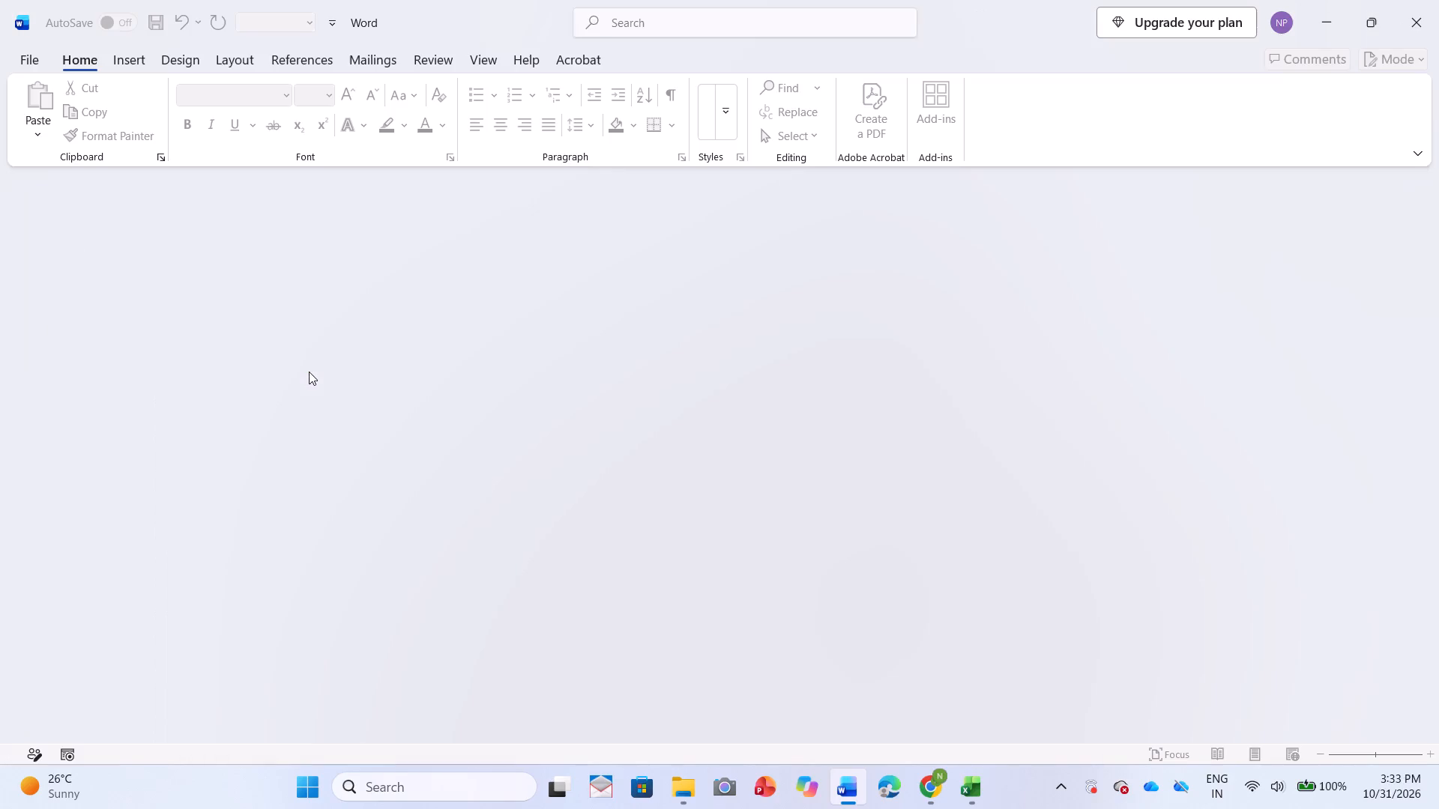
scroll(589, 442, down, 5)
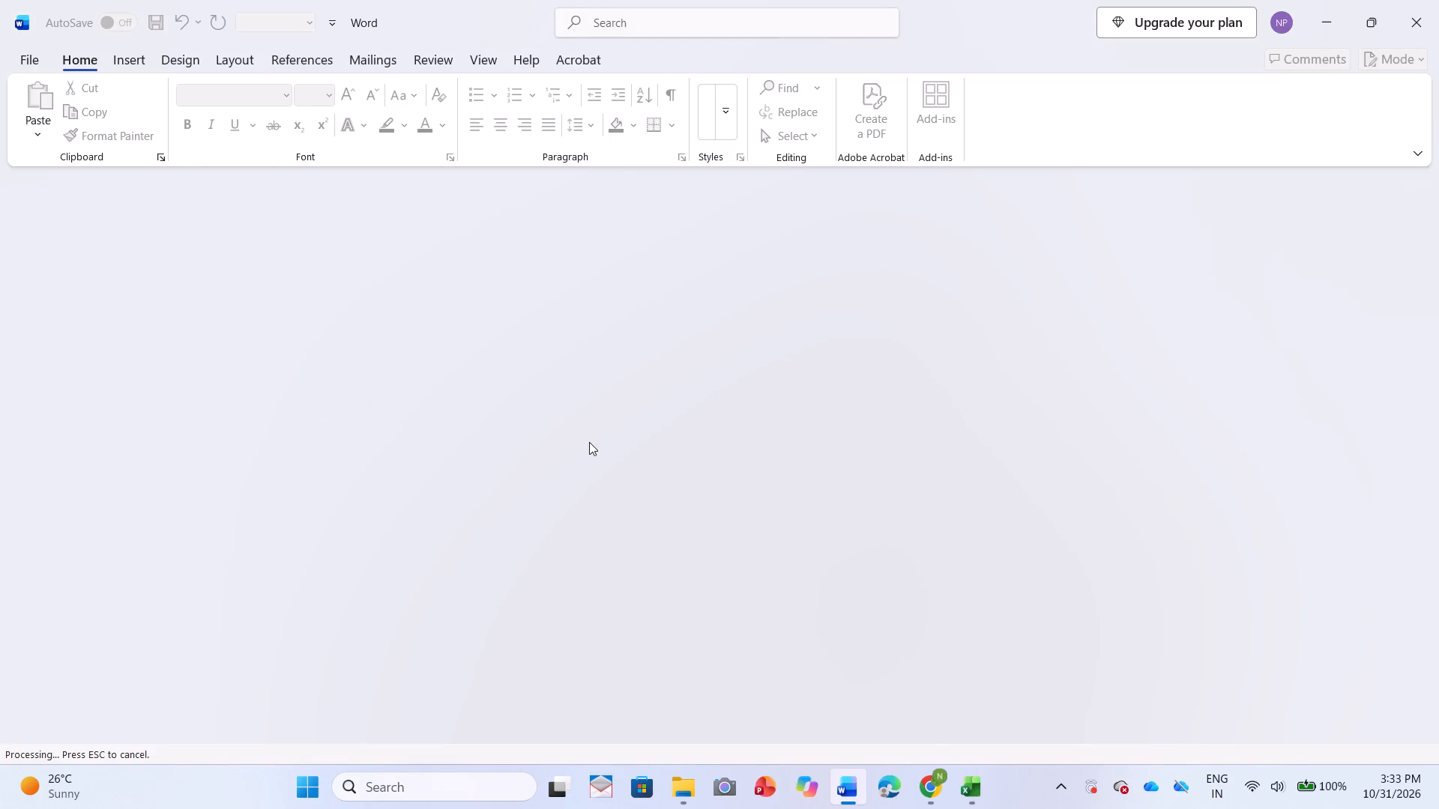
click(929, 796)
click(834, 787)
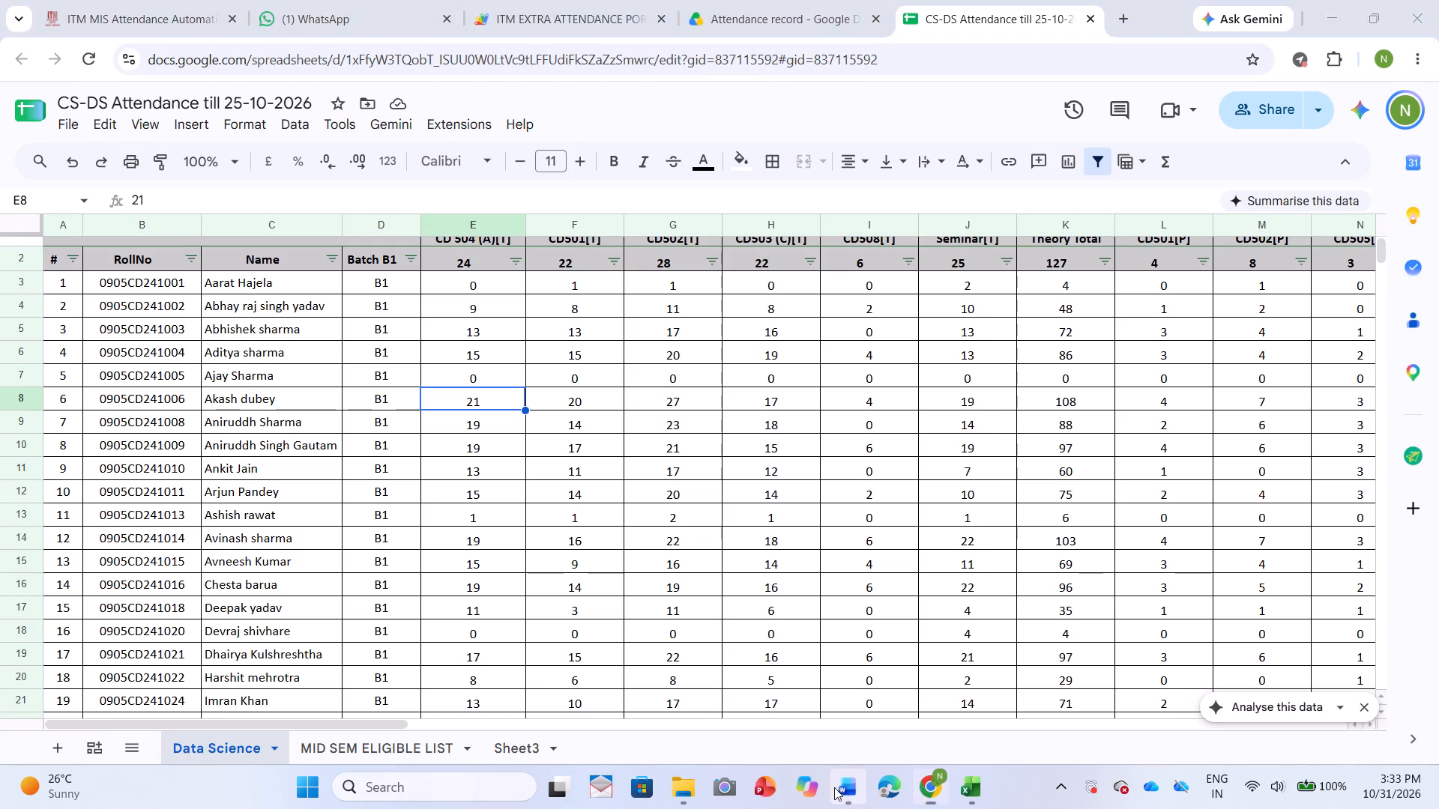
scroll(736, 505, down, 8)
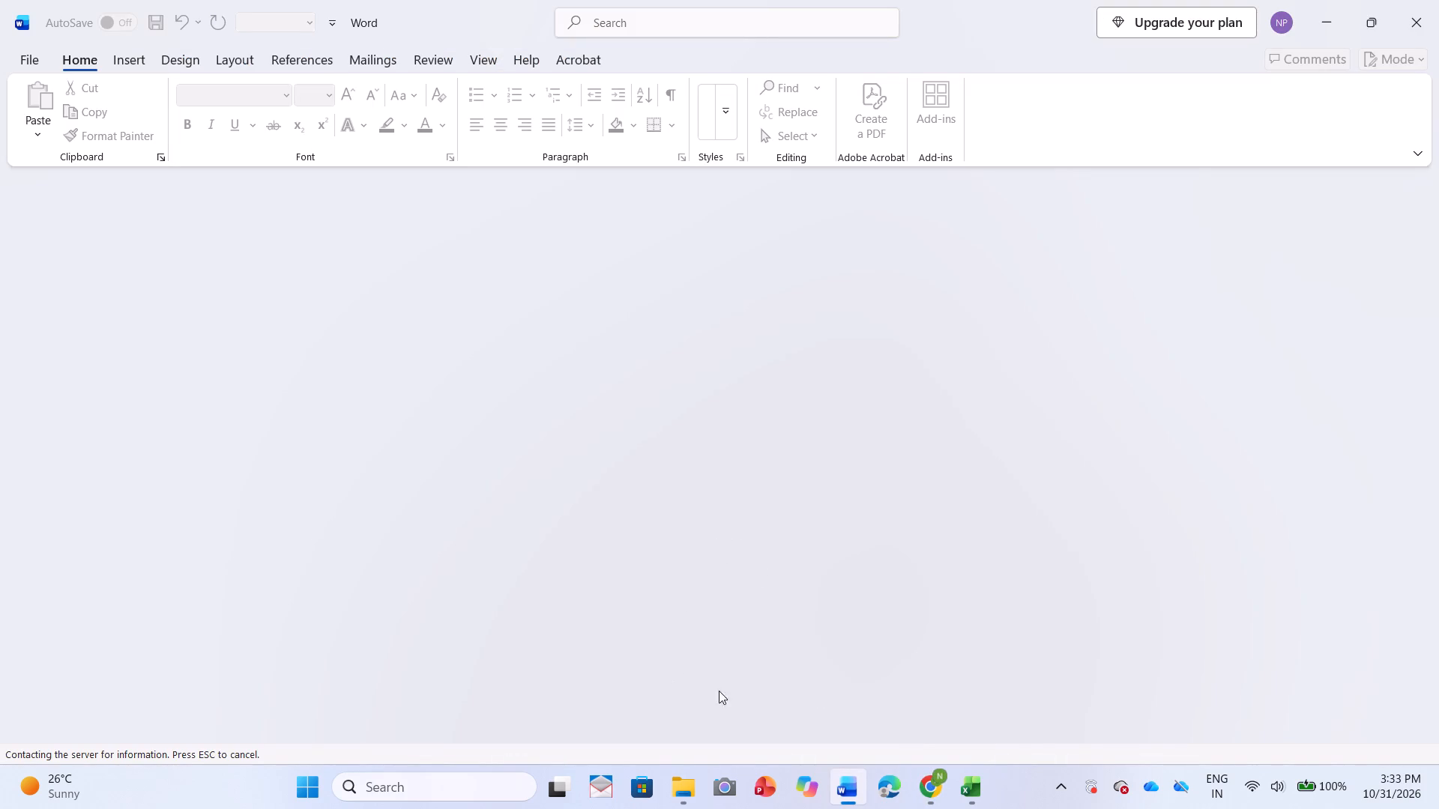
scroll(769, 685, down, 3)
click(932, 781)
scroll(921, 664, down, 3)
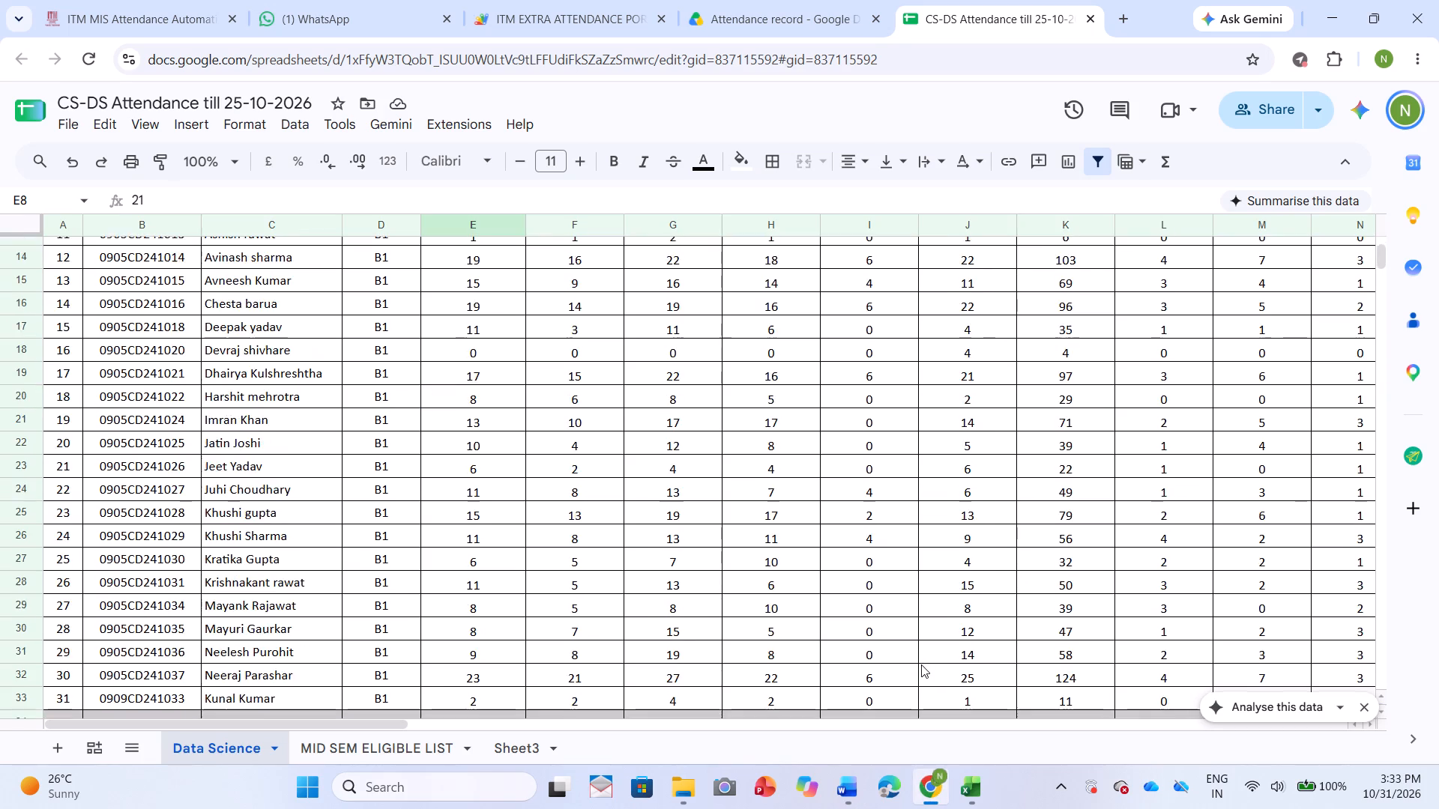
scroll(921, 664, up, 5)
Switch to Word and copy the DS 5th sem attendance report link from the ITM ADMIN document.
click(843, 784)
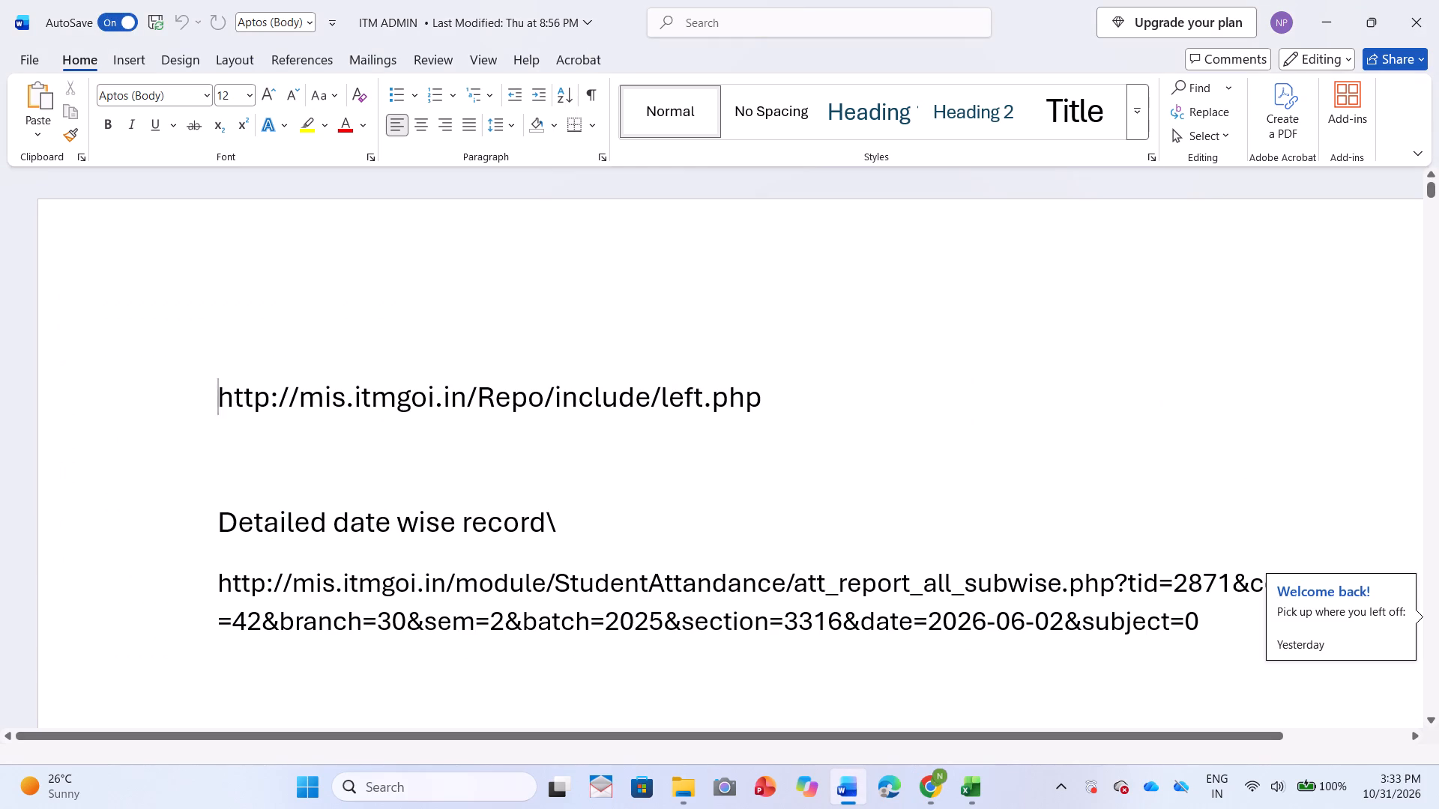
scroll(619, 533, down, 3)
ctrl+scroll(619, 534, down, 2)
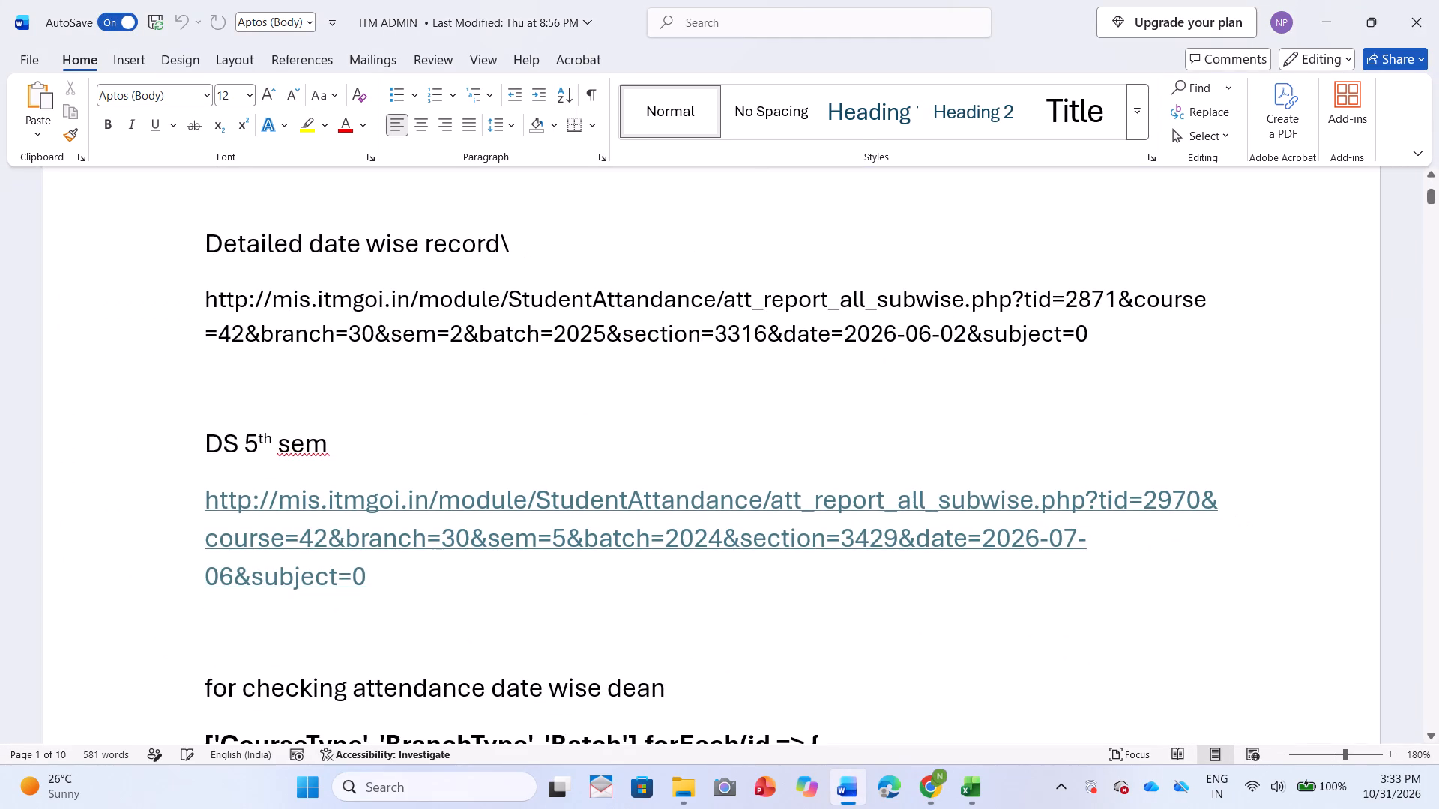
drag(378, 579, 165, 488)
key(ctrl+c)
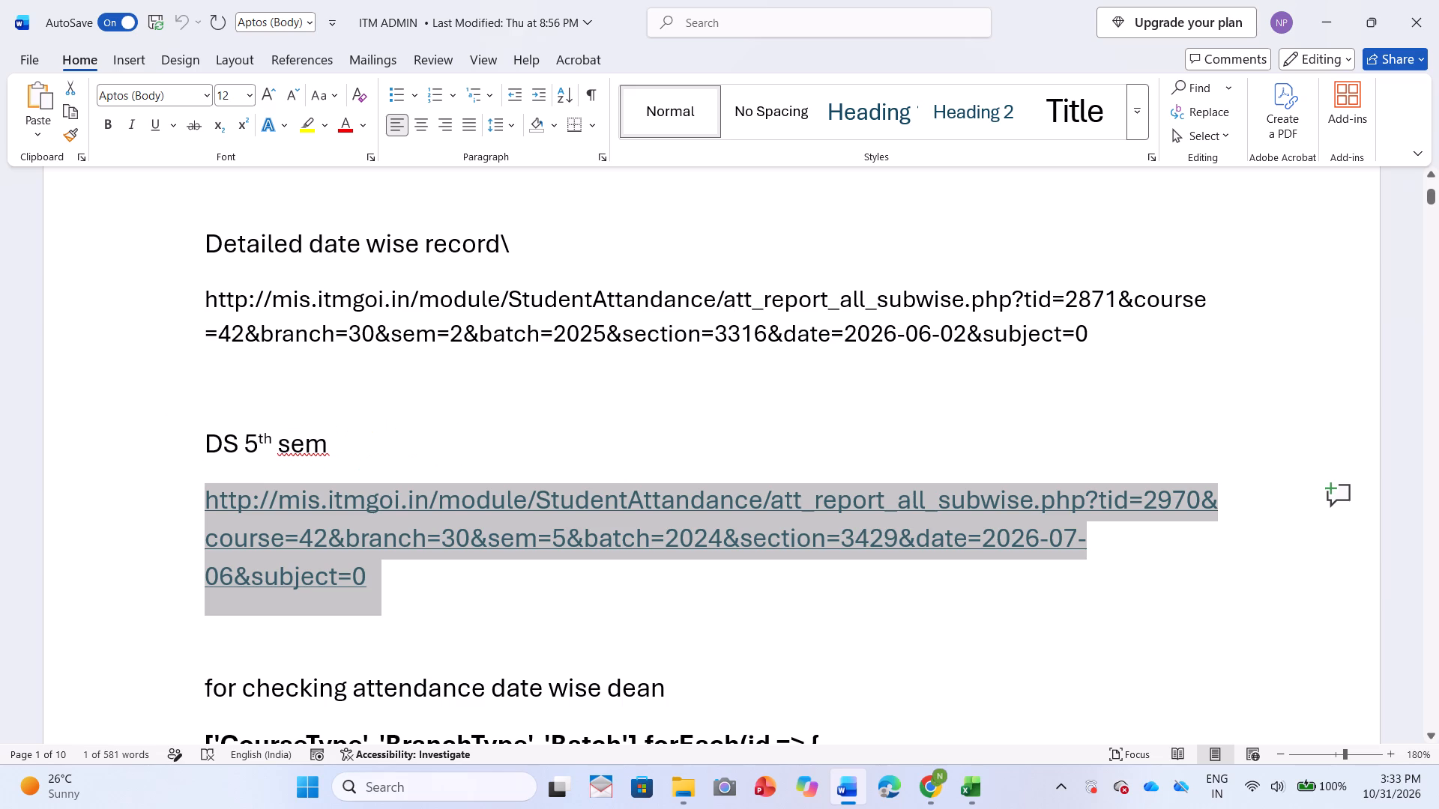
Switch to Chrome and open the copied report link in a new tab with its date changed to 2026-09-14.
click(919, 786)
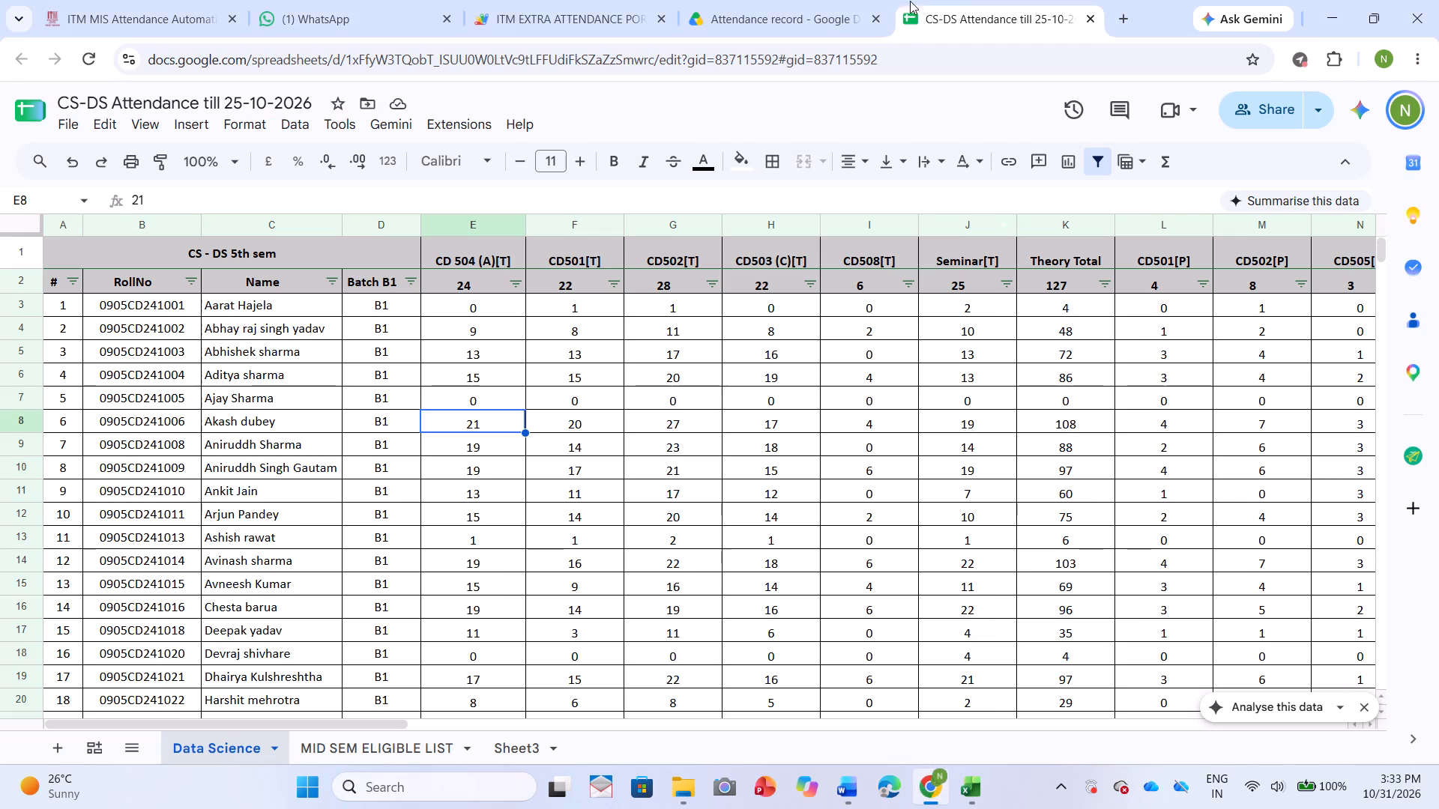
click(1126, 17)
click(1068, 58)
key(ctrl+v)
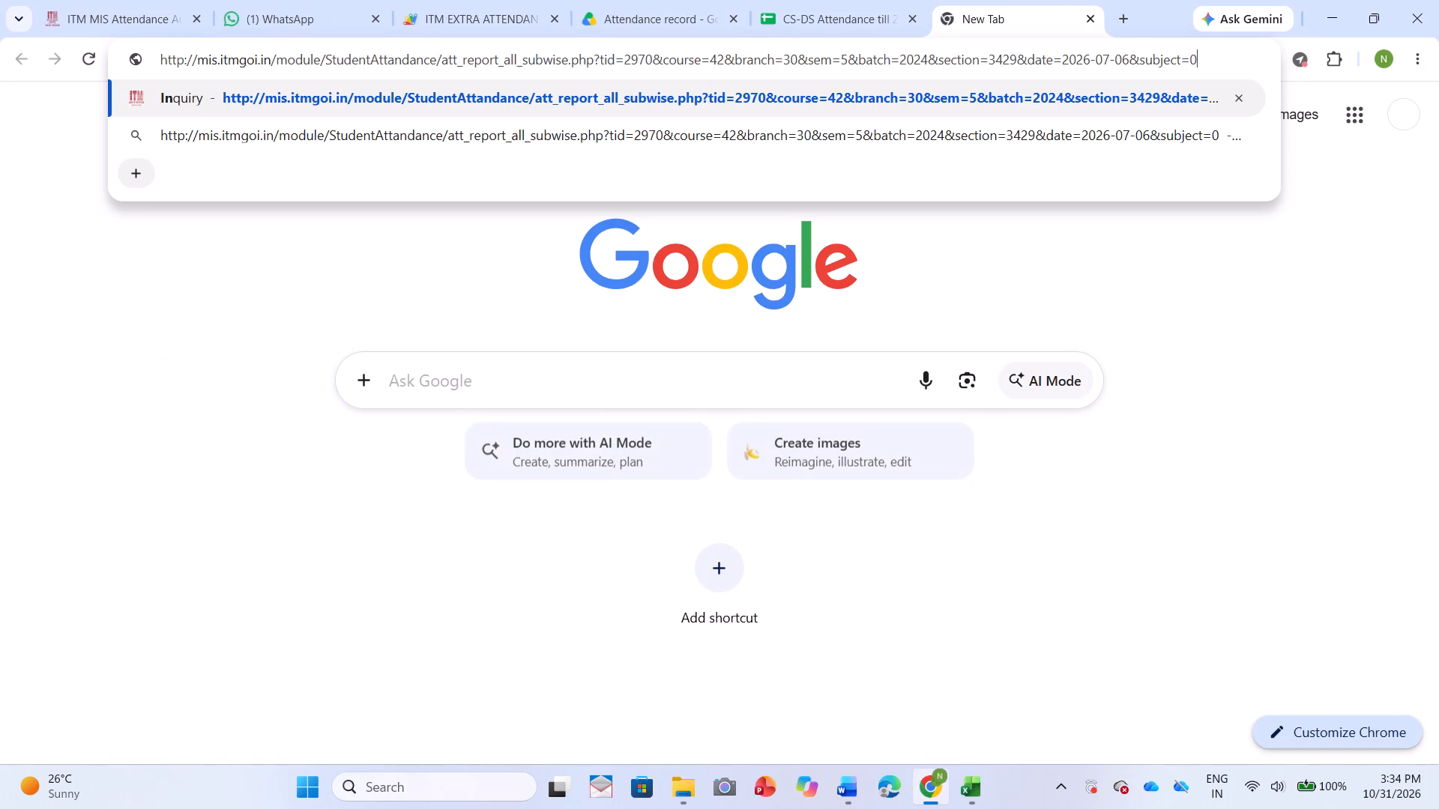
click(1132, 58)
key(BackSpace)
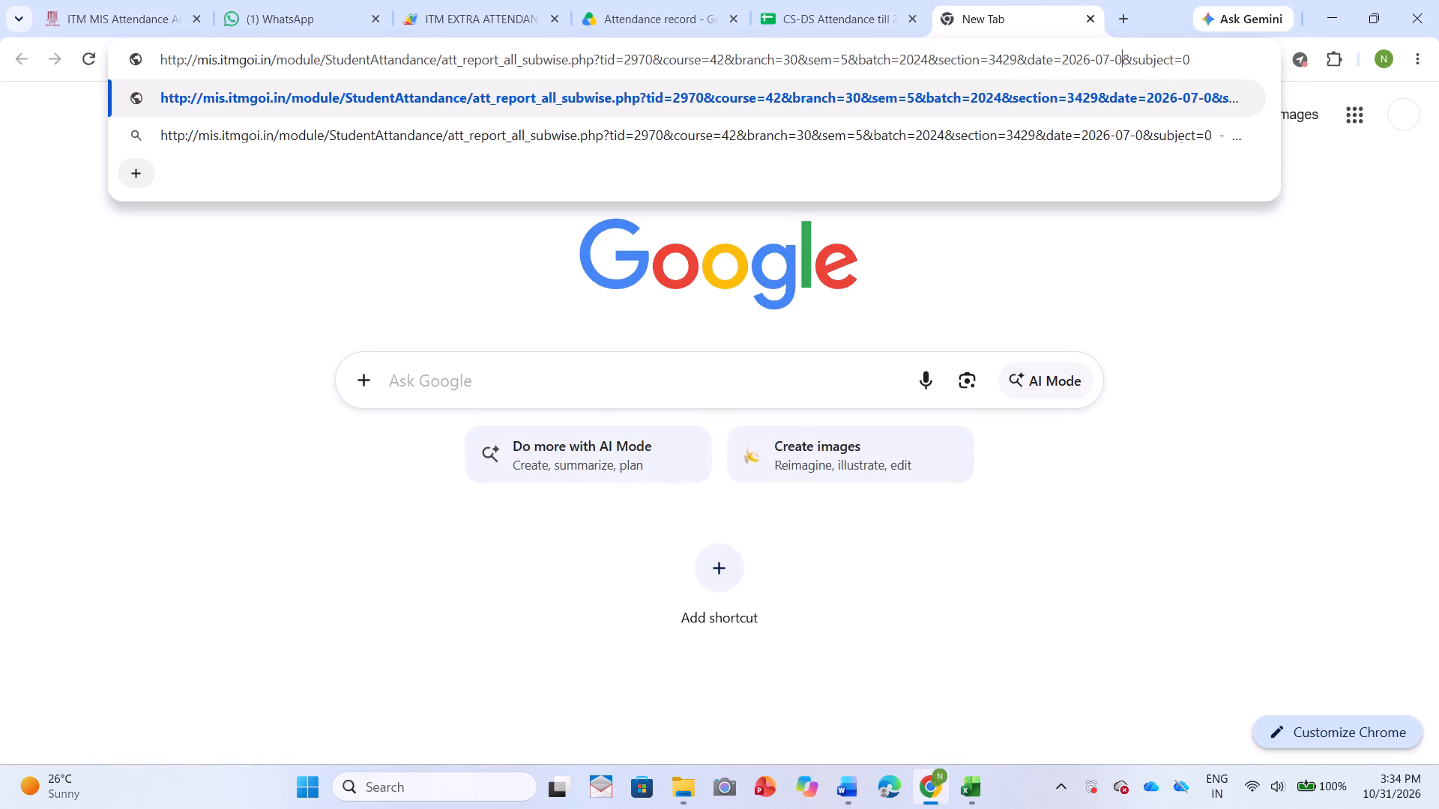
key(BackSpace)
text(14)
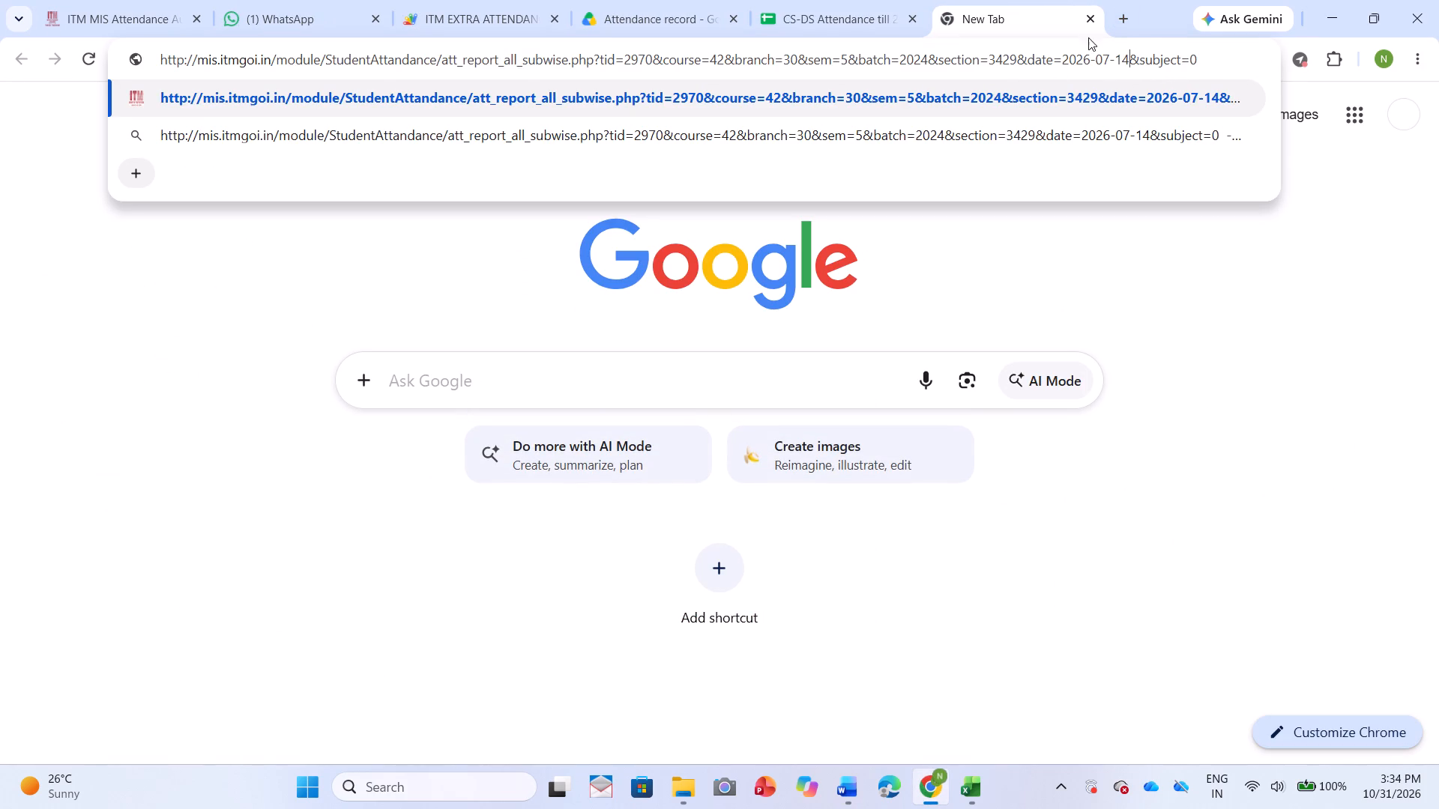
click(1107, 56)
key(BackSpace)
key(9)
key(Return)
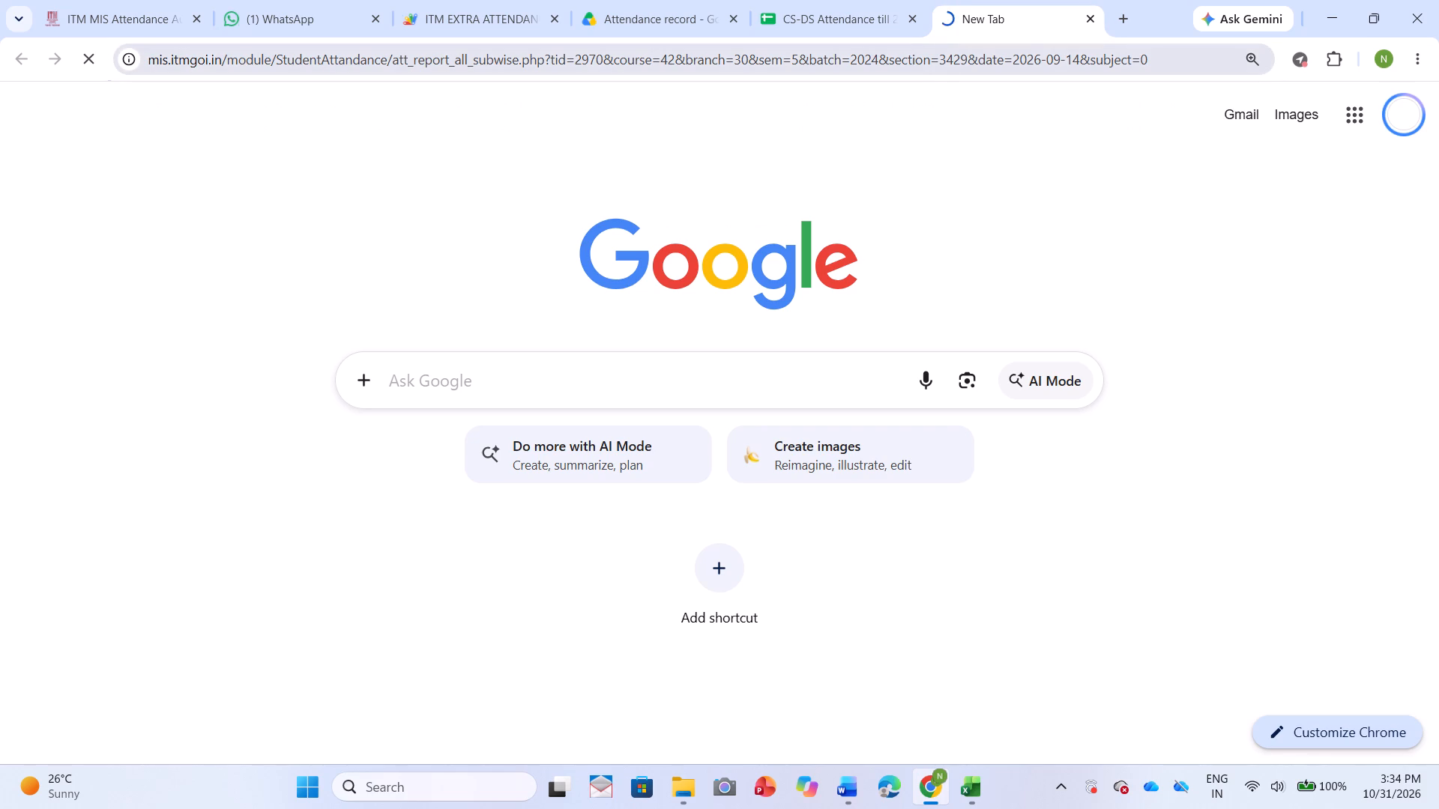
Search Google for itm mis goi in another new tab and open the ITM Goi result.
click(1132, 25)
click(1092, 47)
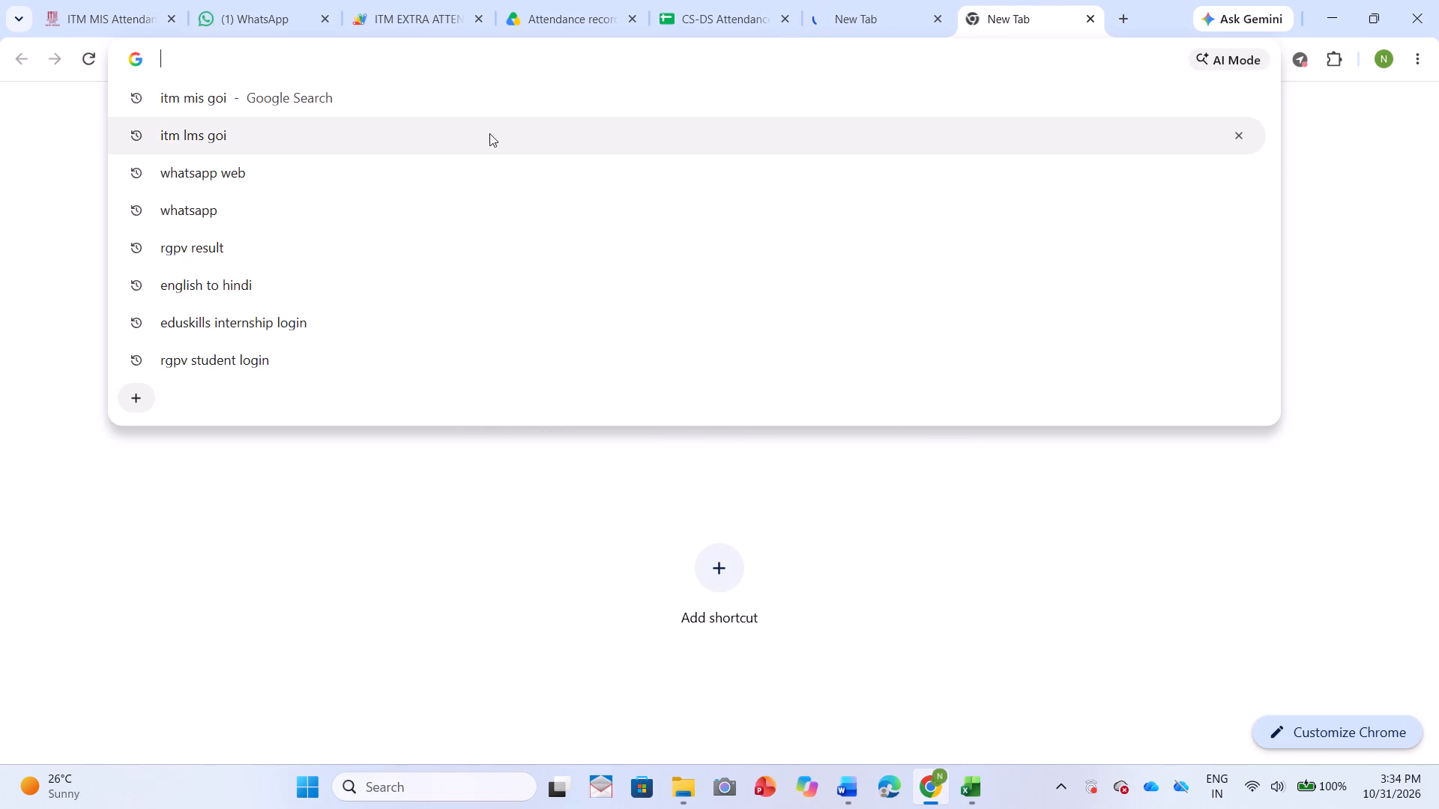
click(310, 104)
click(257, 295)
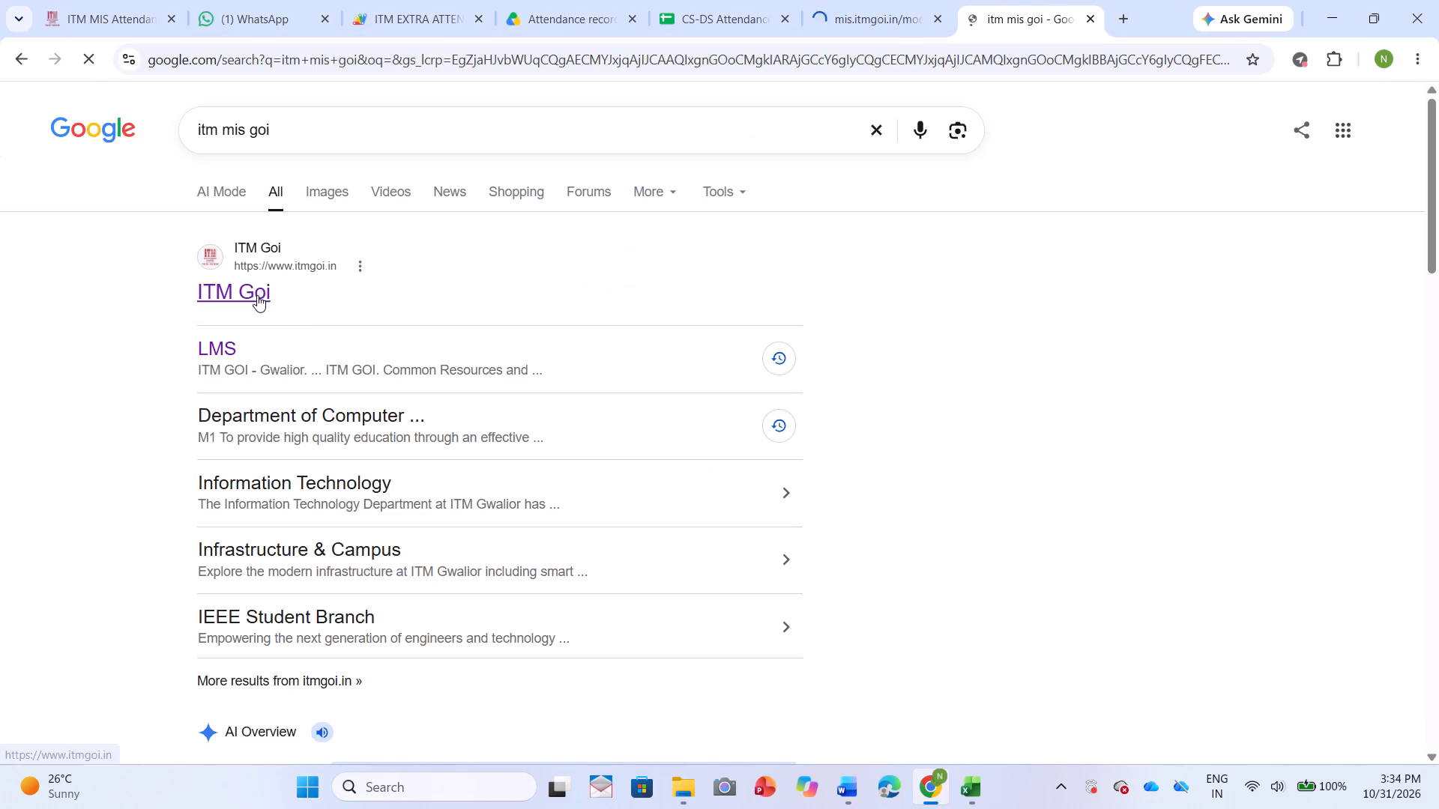
Return to the MIS report tab, follow its login link, and close the itm mis goi search tab.
click(864, 22)
click(110, 159)
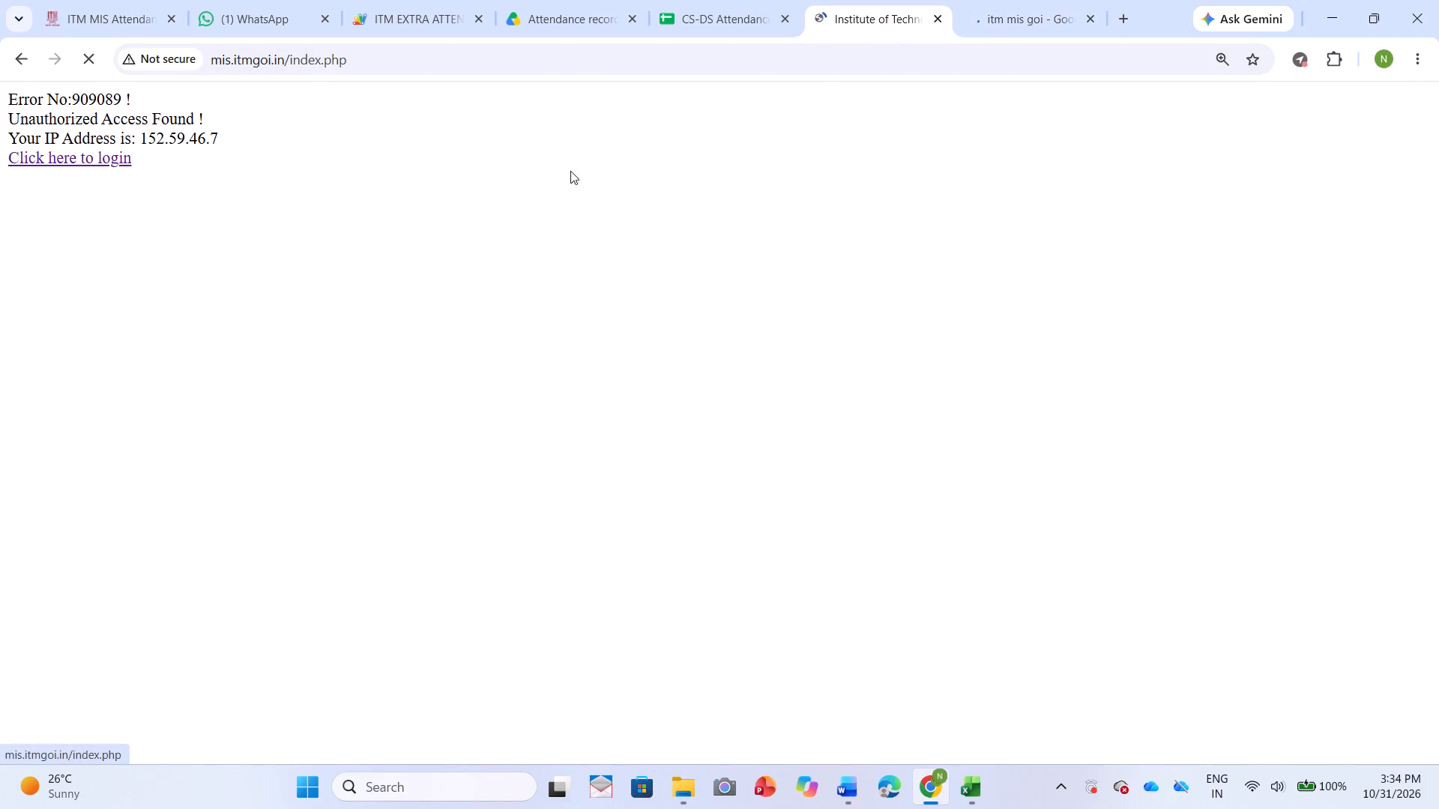
click(1090, 19)
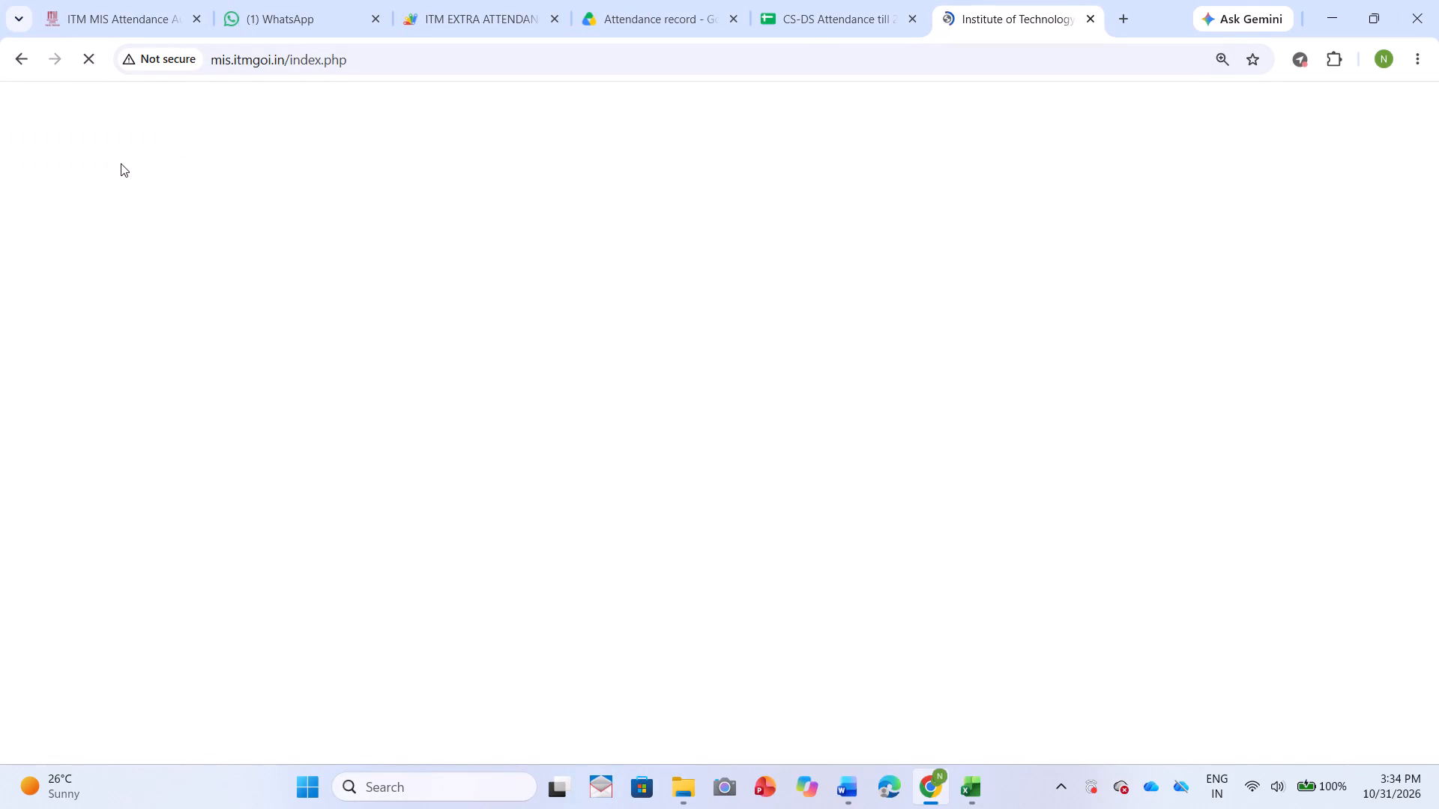
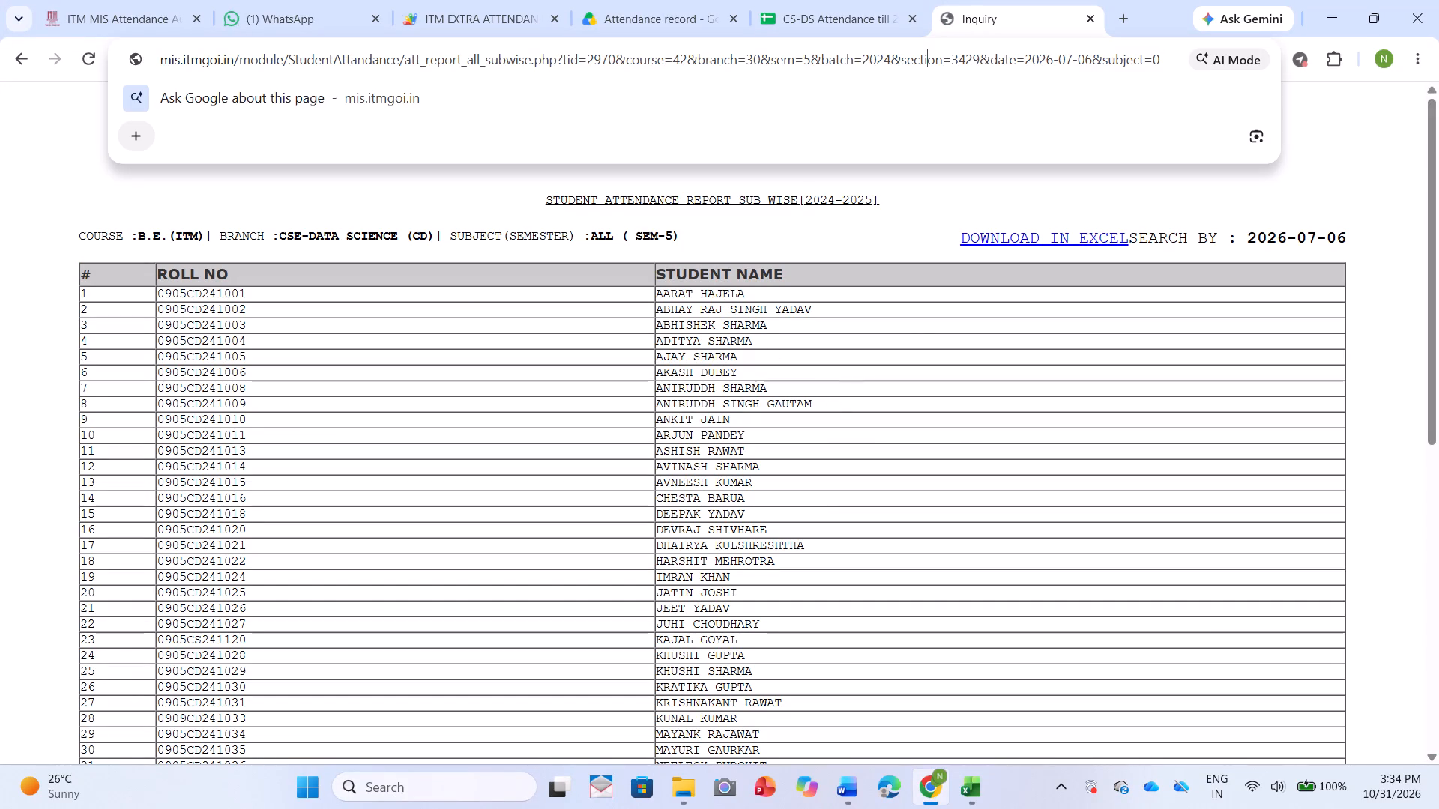
Load the DS 5th sem attendance report for 2026-09-14 by editing its address, and check its attendance entries.
click(982, 61)
click(1091, 56)
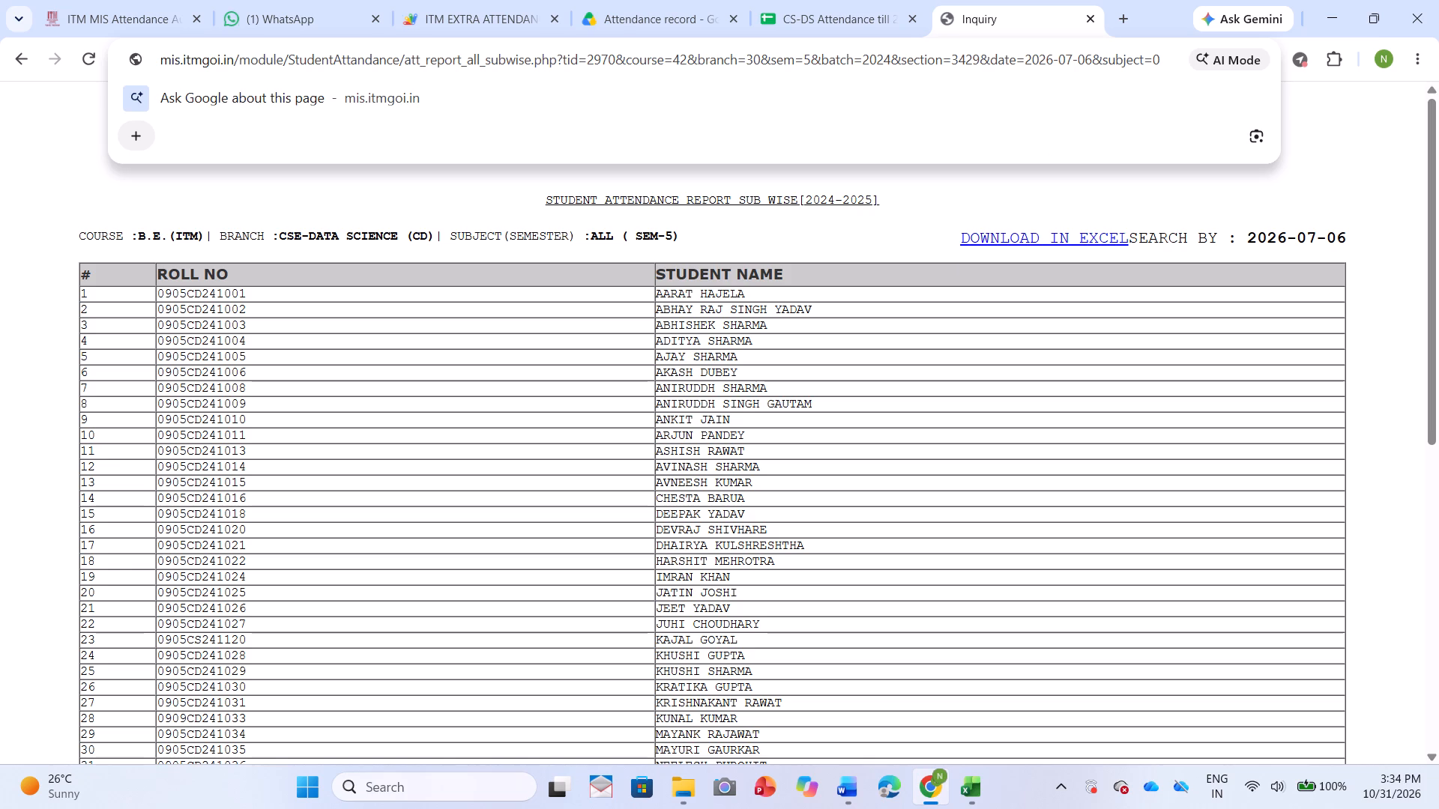
key(BackSpace)
key(BackSpace)
text(14)
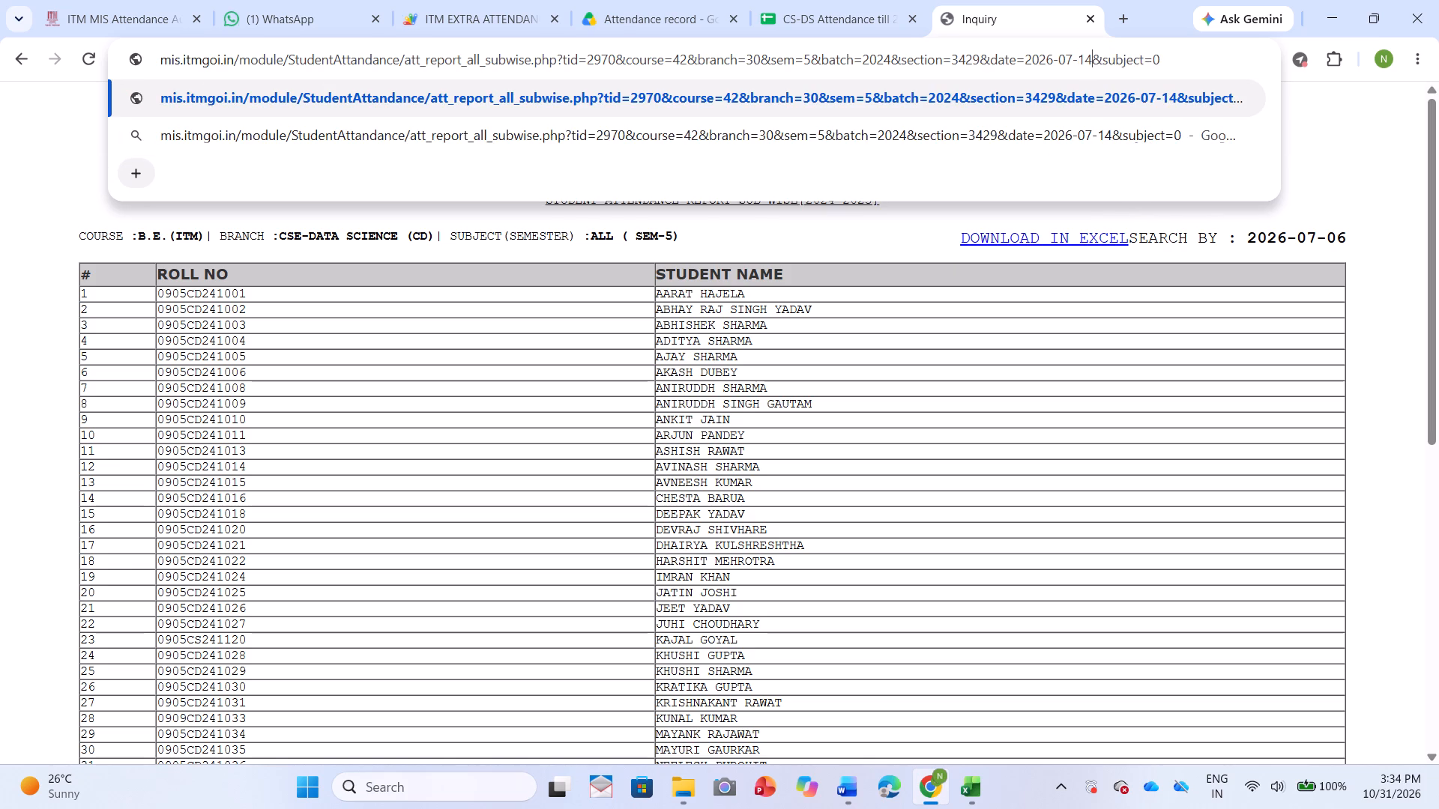
click(1073, 56)
key(BackSpace)
key(9)
key(Return)
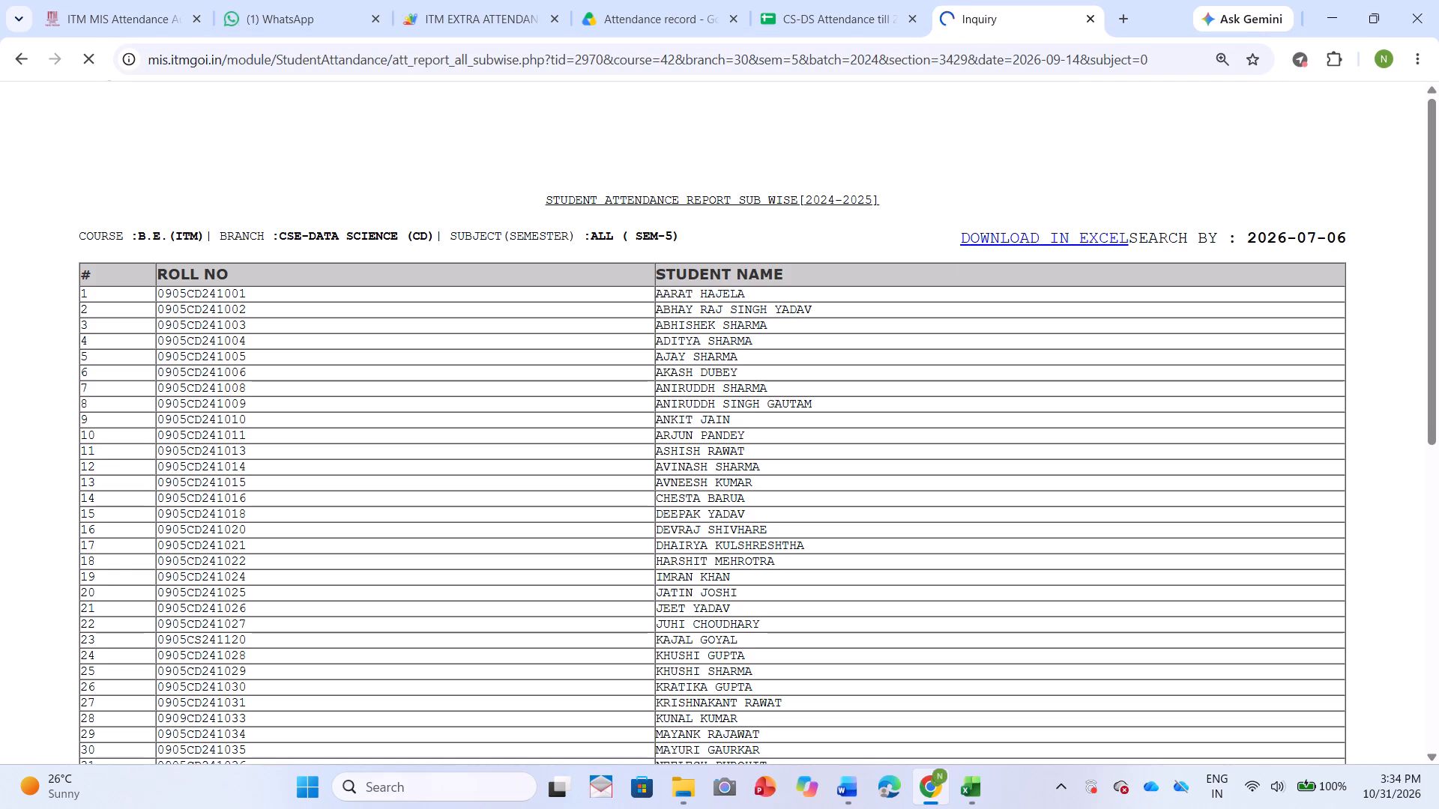
scroll(1020, 454, down, 9)
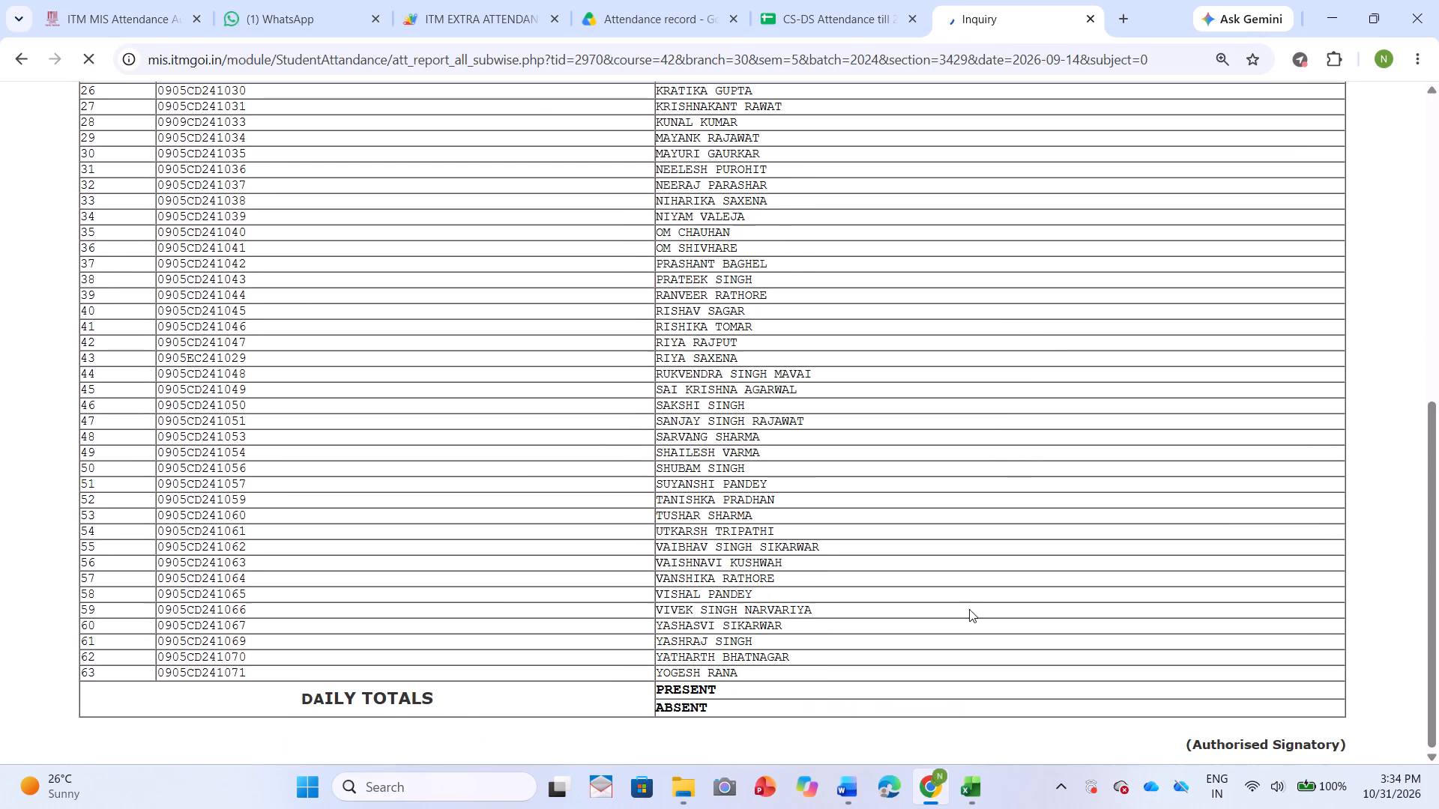
scroll(922, 515, up, 7)
scroll(994, 294, up, 7)
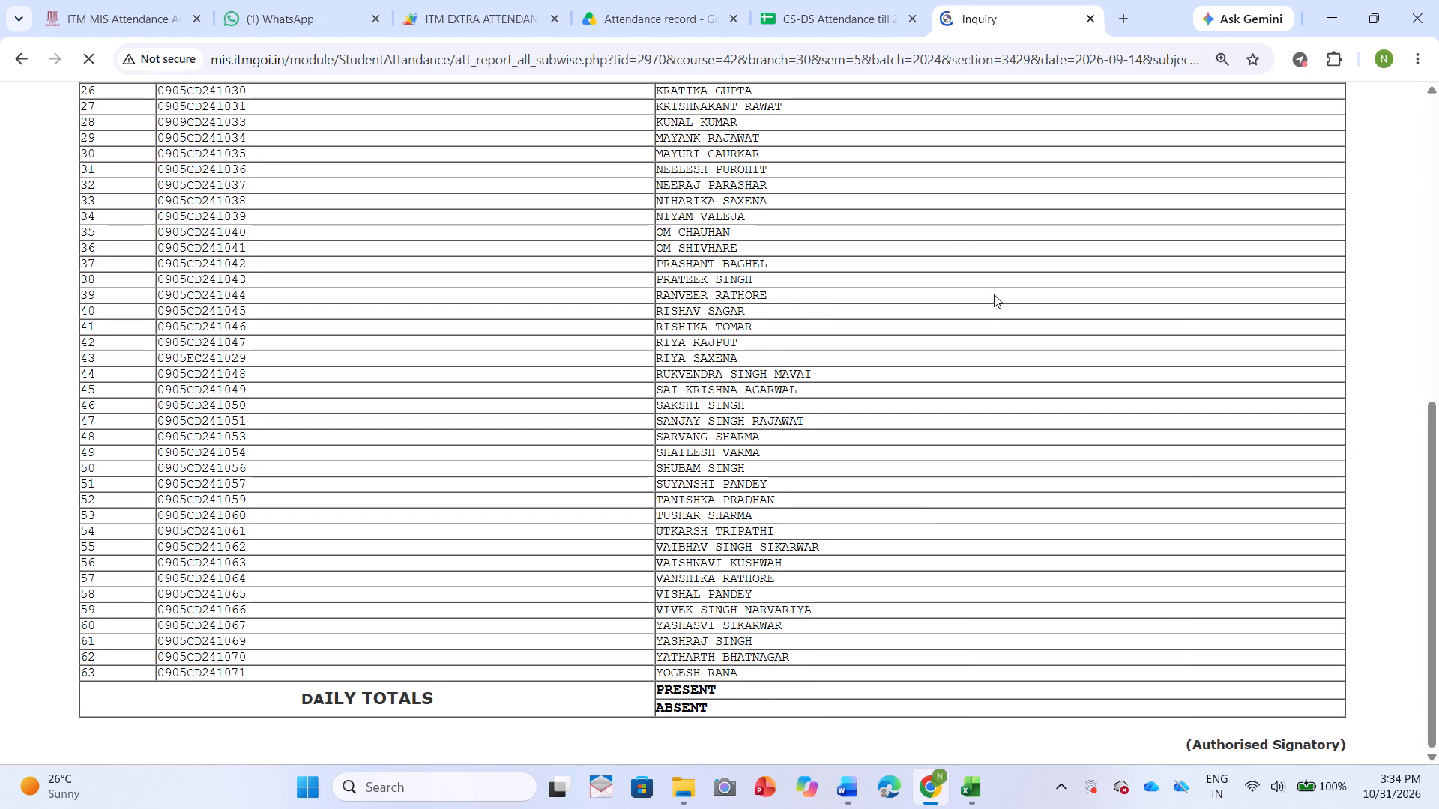
scroll(956, 327, up, 5)
scroll(910, 353, down, 4)
scroll(910, 353, up, 7)
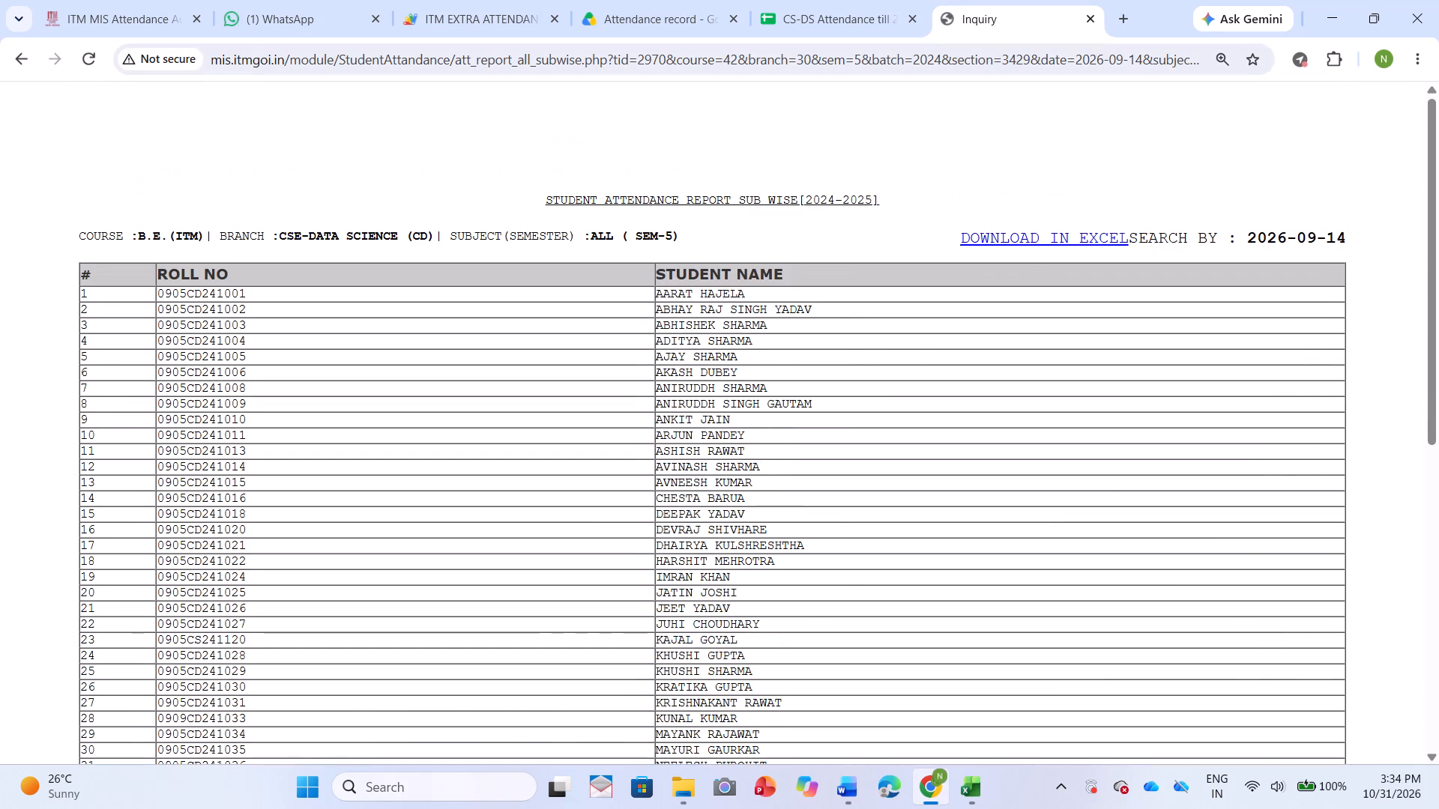
drag(1123, 59, 1111, 59)
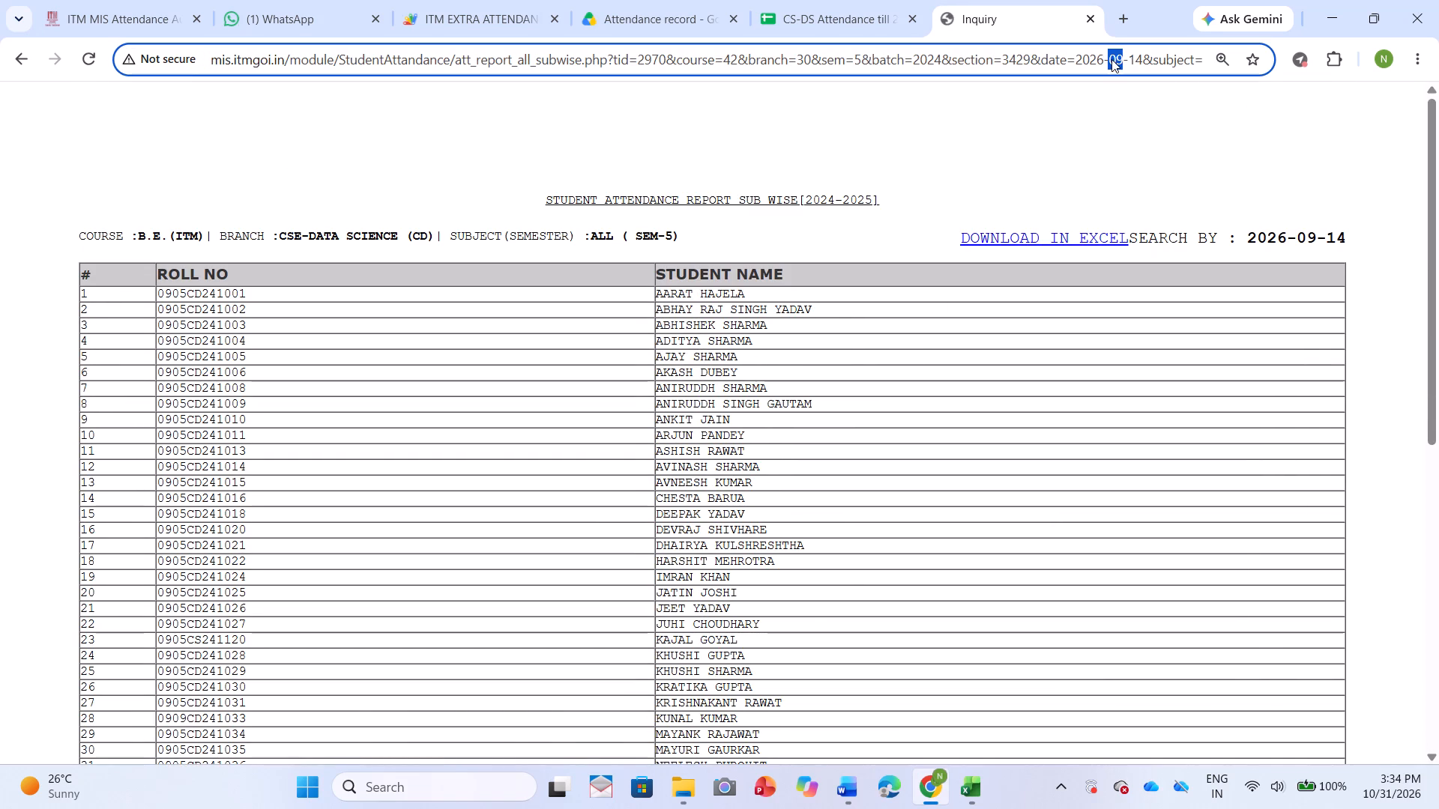
text(10)
key(Return)
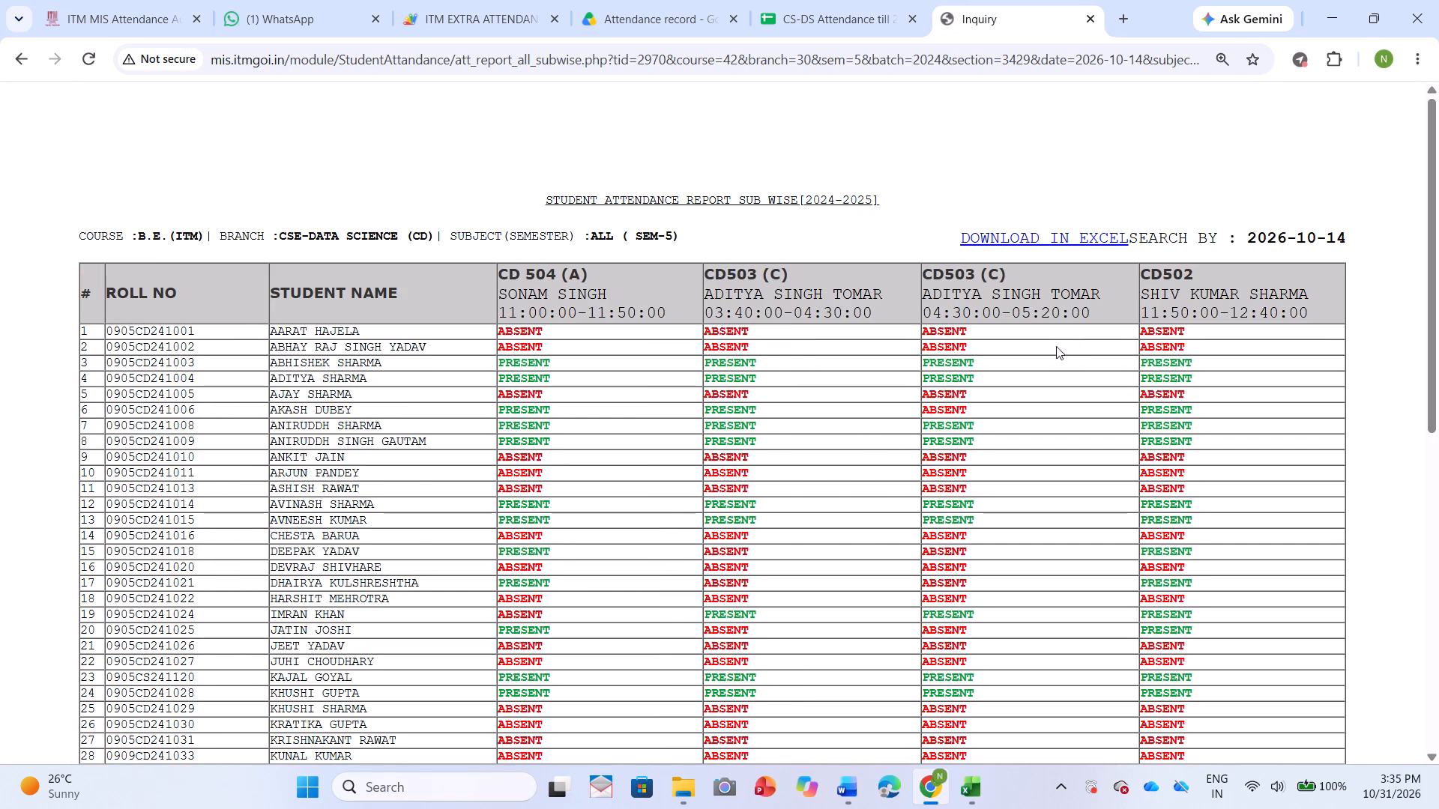
scroll(1048, 352, down, 9)
scroll(1048, 353, up, 7)
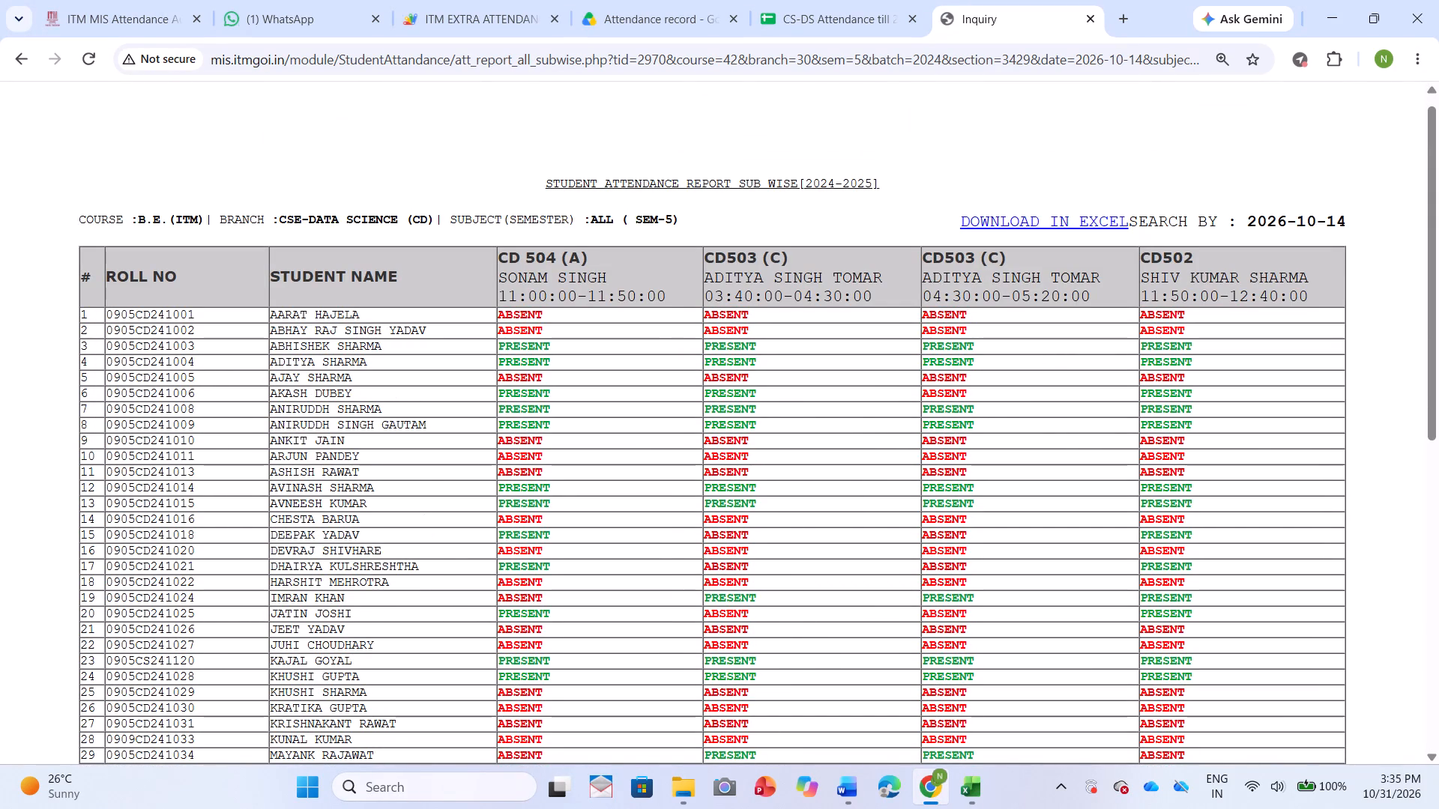
drag(958, 412, 1006, 410)
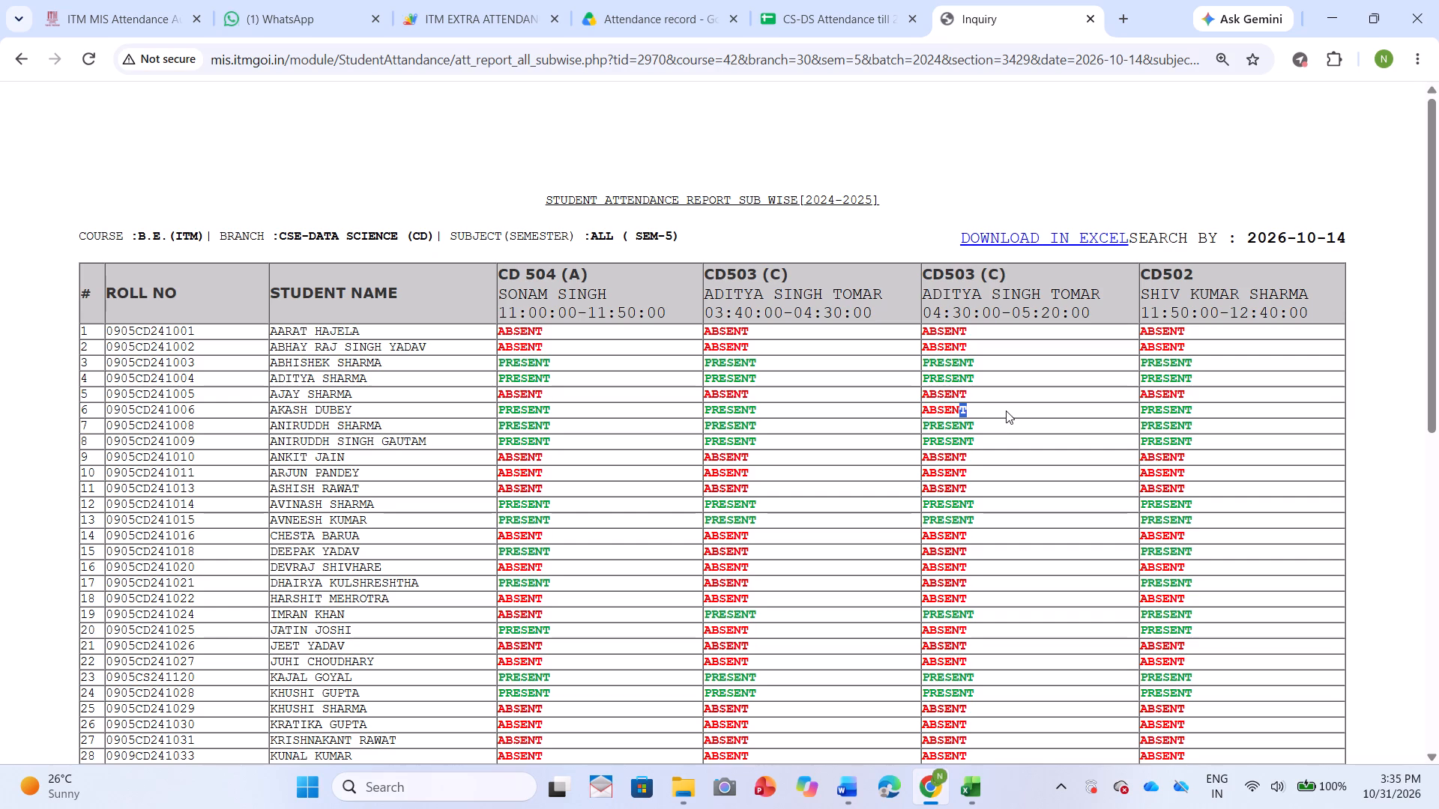
drag(1006, 410, 696, 413)
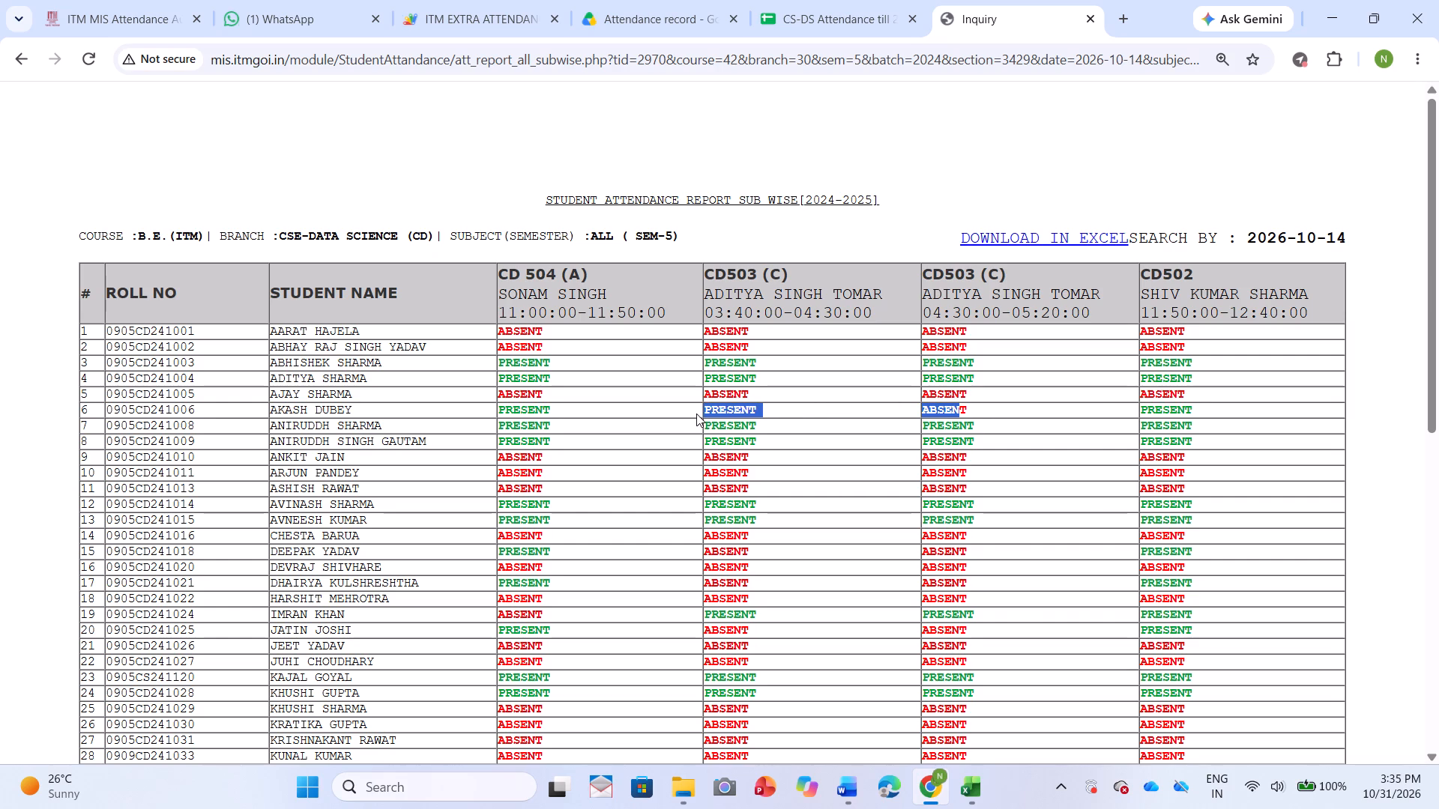
drag(696, 413, 696, 414)
click(696, 414)
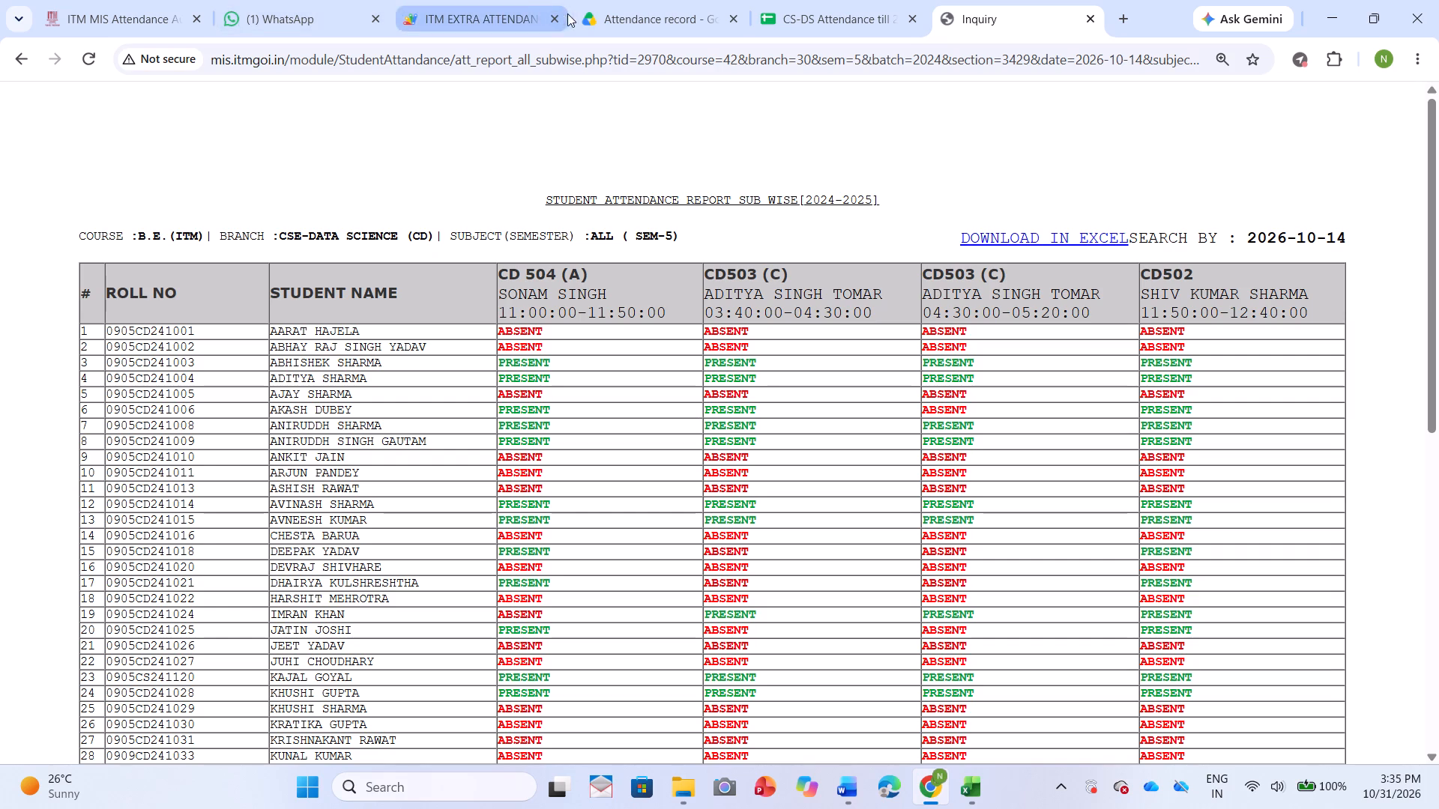
In Drive, look into the B1 Batch folder of EXTRA ATTENDANCE DATA, and return to the CS DS 5th sem Batch 2024 folder.
click(594, 11)
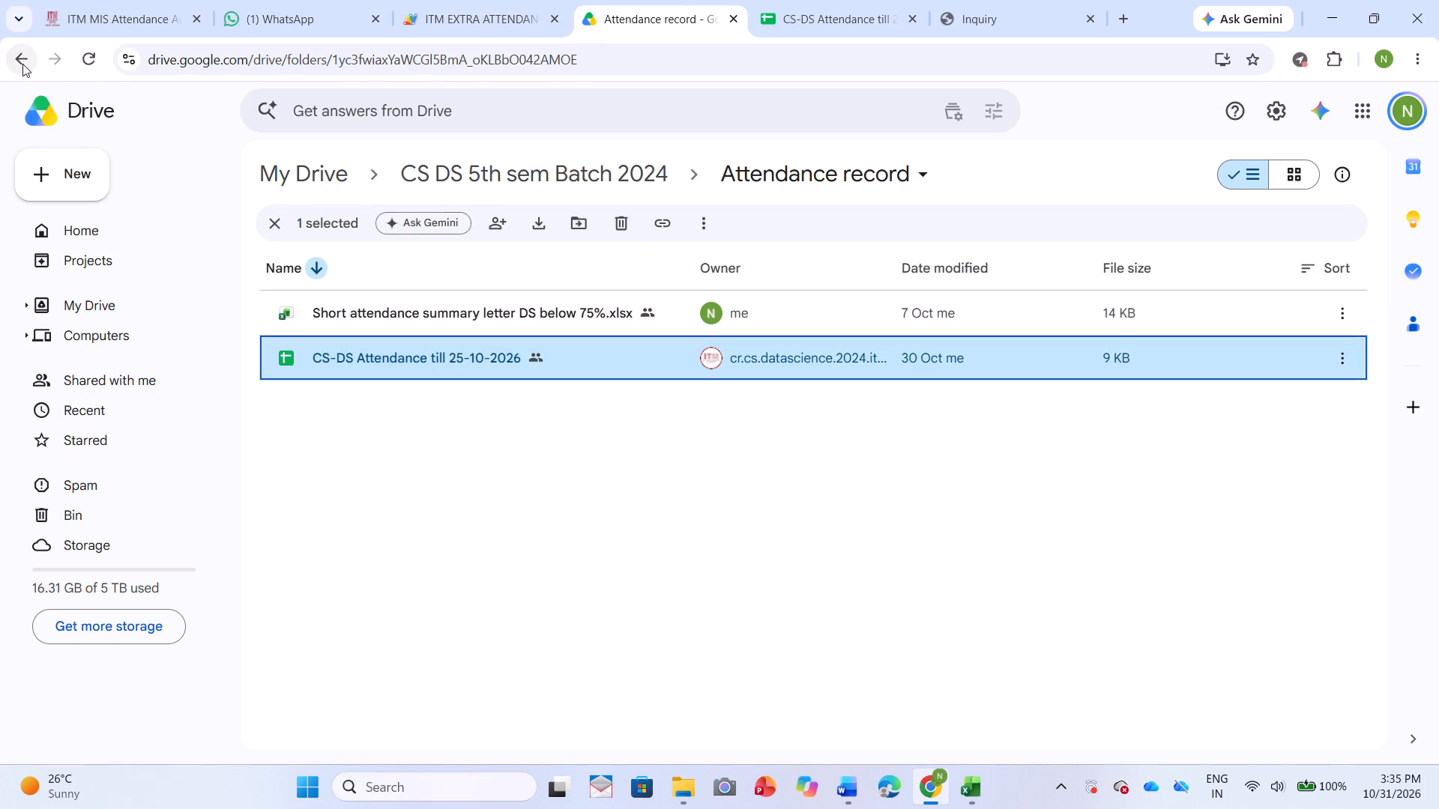
click(22, 64)
double_click(454, 440)
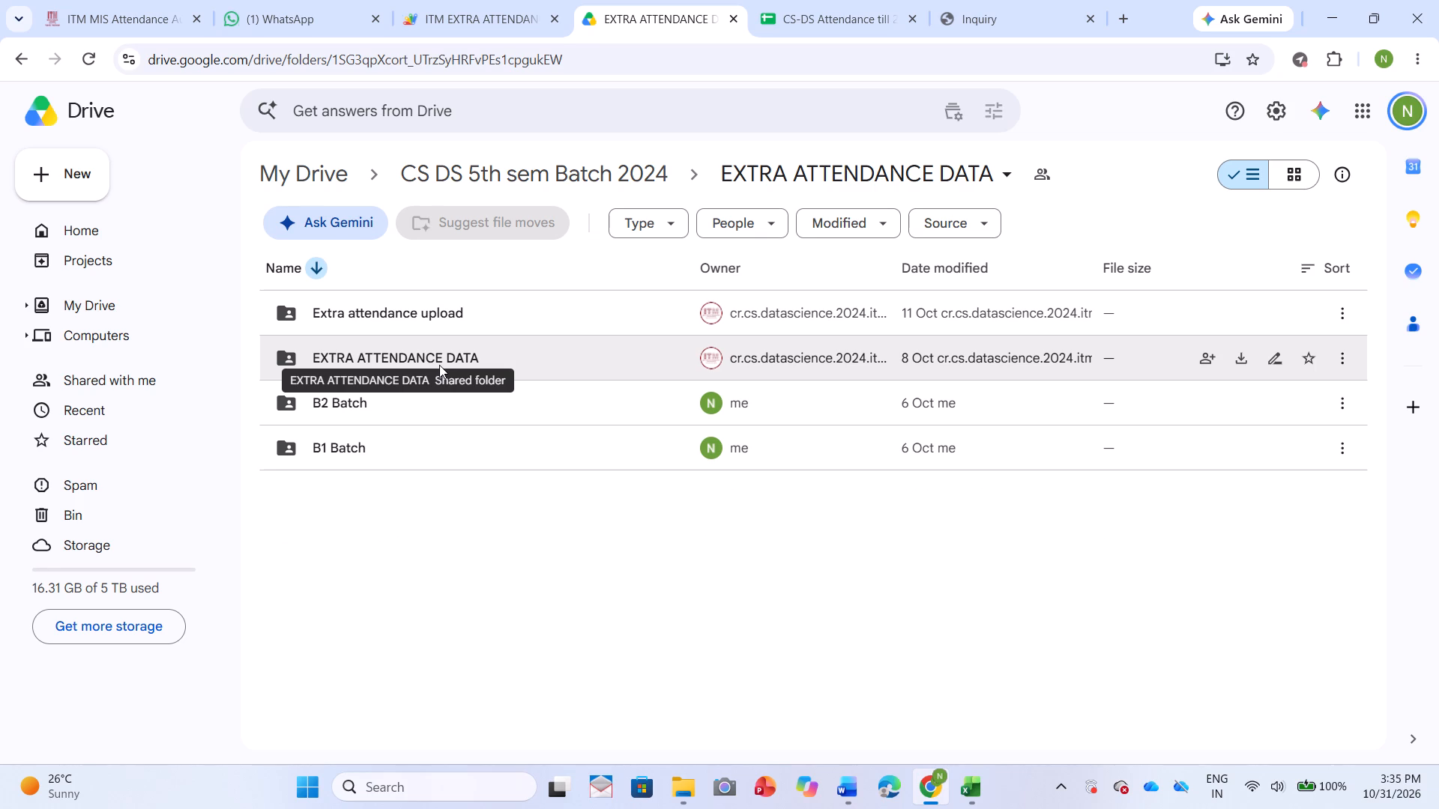
double_click(349, 443)
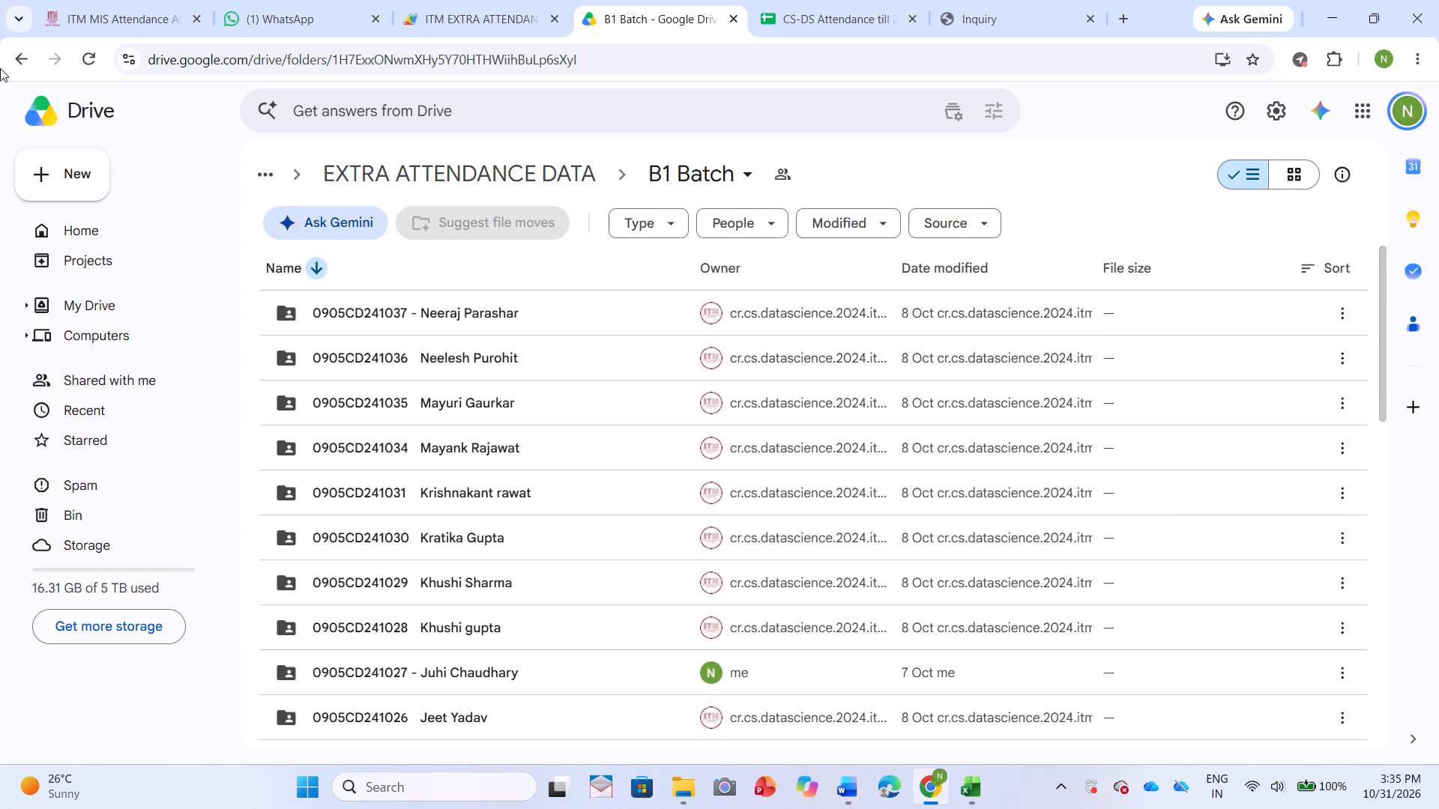
click(0, 54)
click(0, 54)
Open the Extra attendance upload folder inside EXTRA ATTENDANCE DATA and sort its roll-number folders by name in ascending order.
double_click(372, 432)
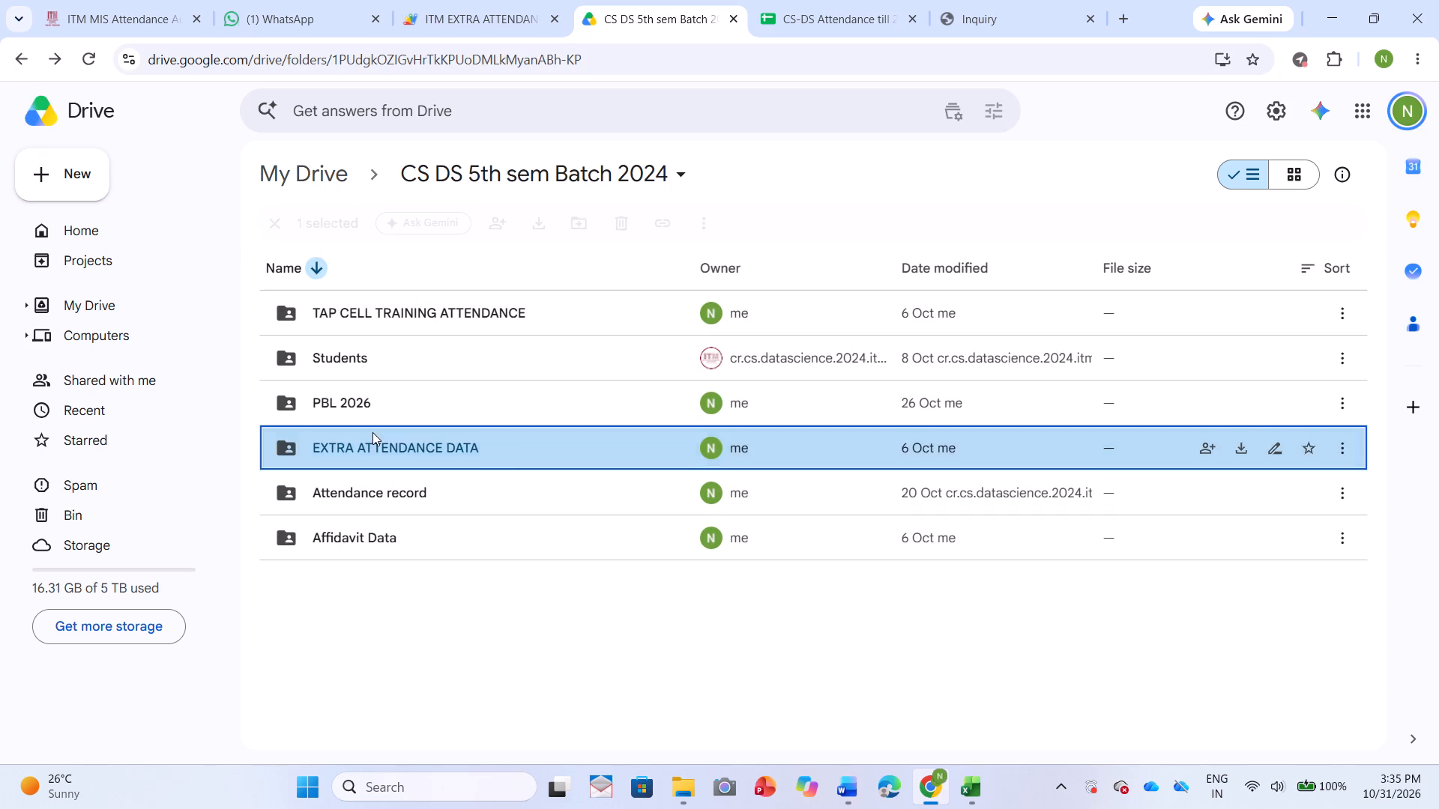
double_click(369, 321)
scroll(487, 466, down, 4)
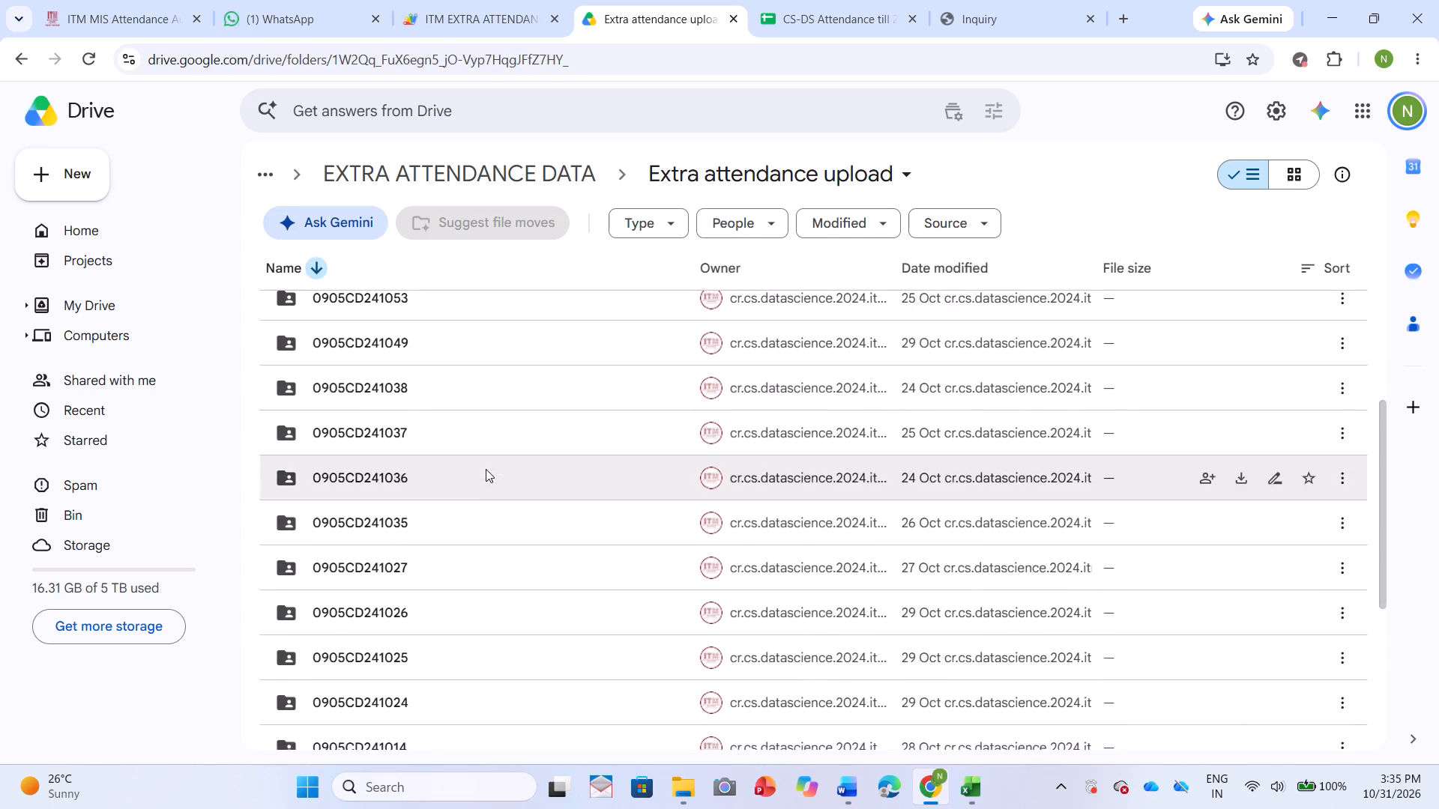
scroll(432, 521, down, 4)
scroll(453, 617, up, 14)
click(312, 275)
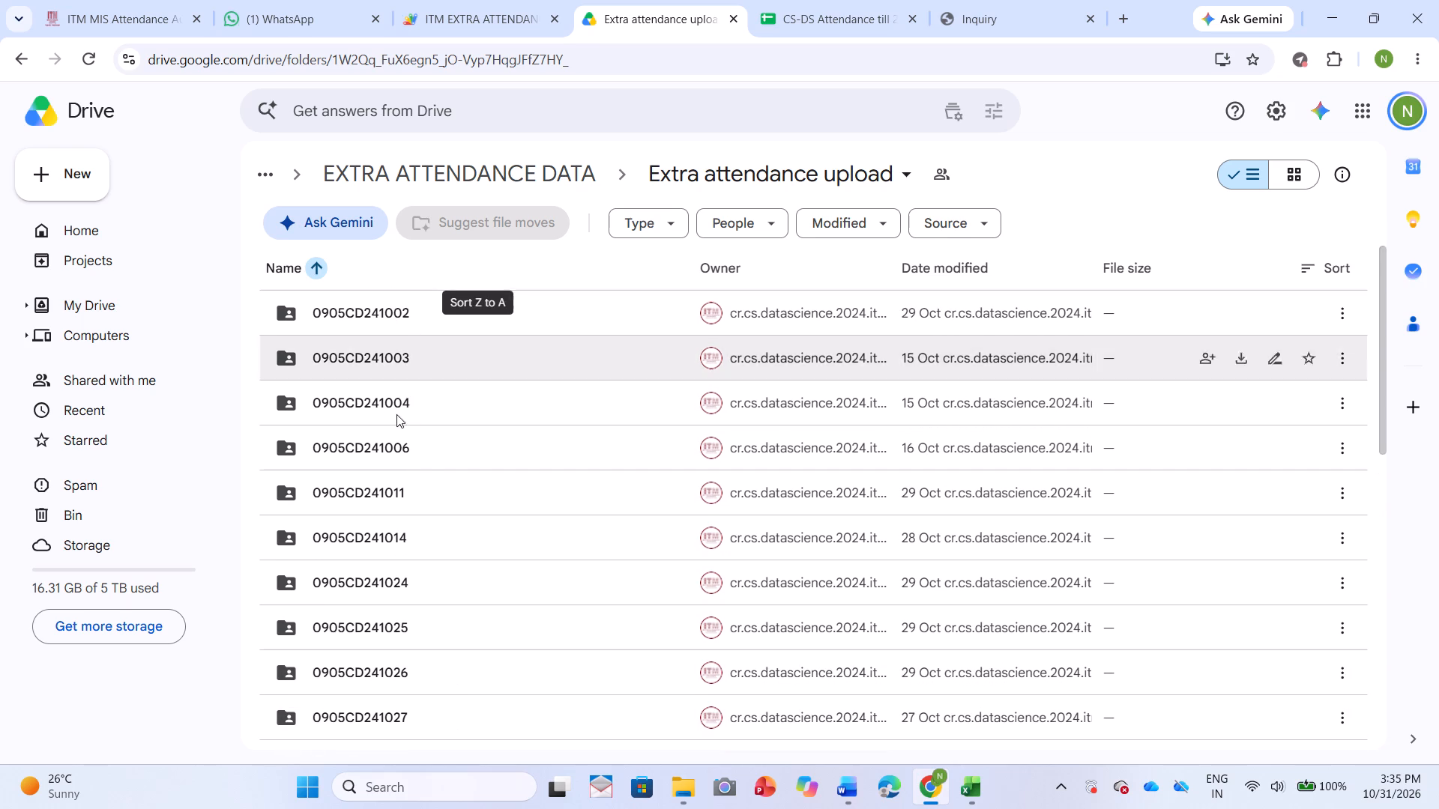
scroll(424, 466, down, 3)
scroll(424, 482, up, 5)
double_click(434, 457)
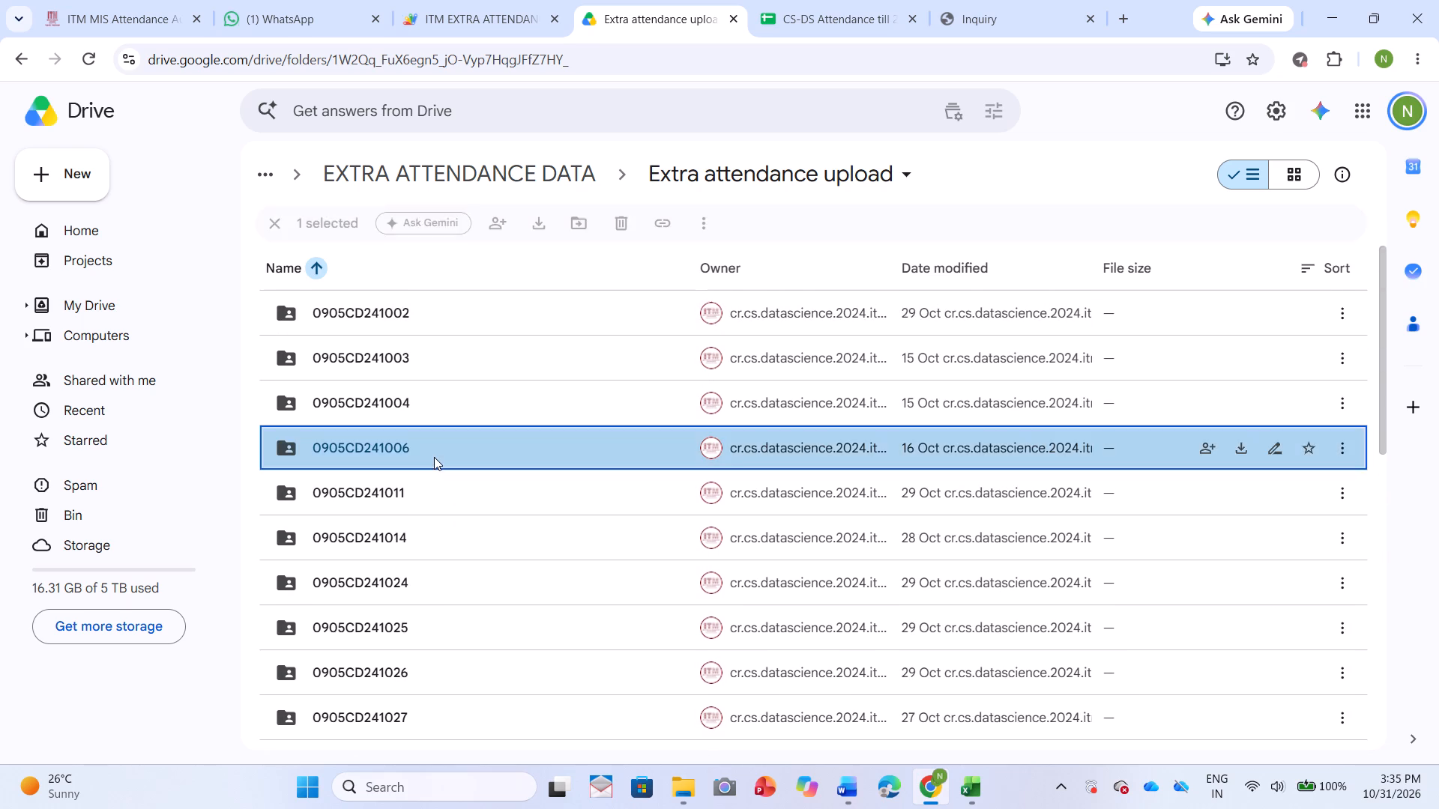
double_click(403, 402)
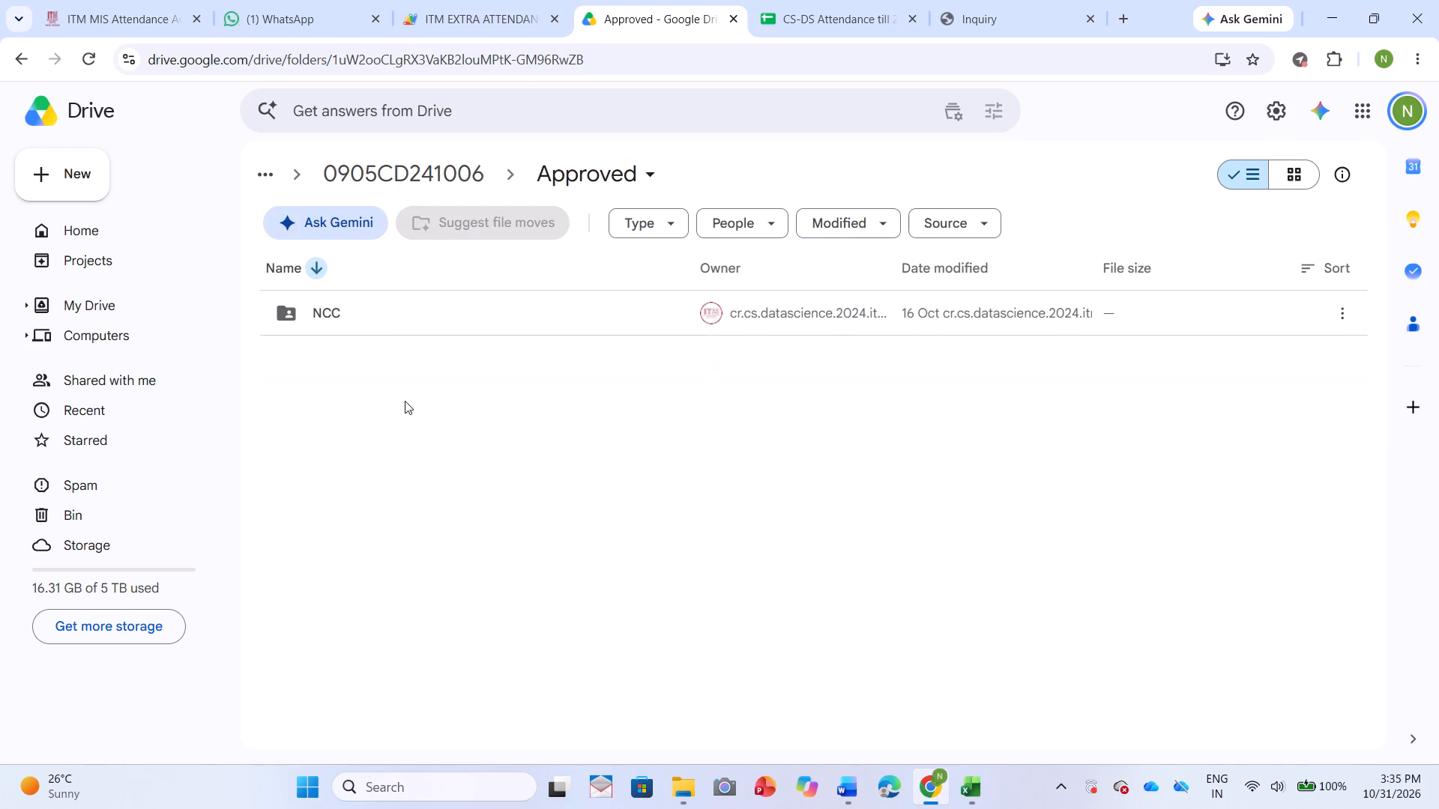
double_click(358, 303)
double_click(370, 327)
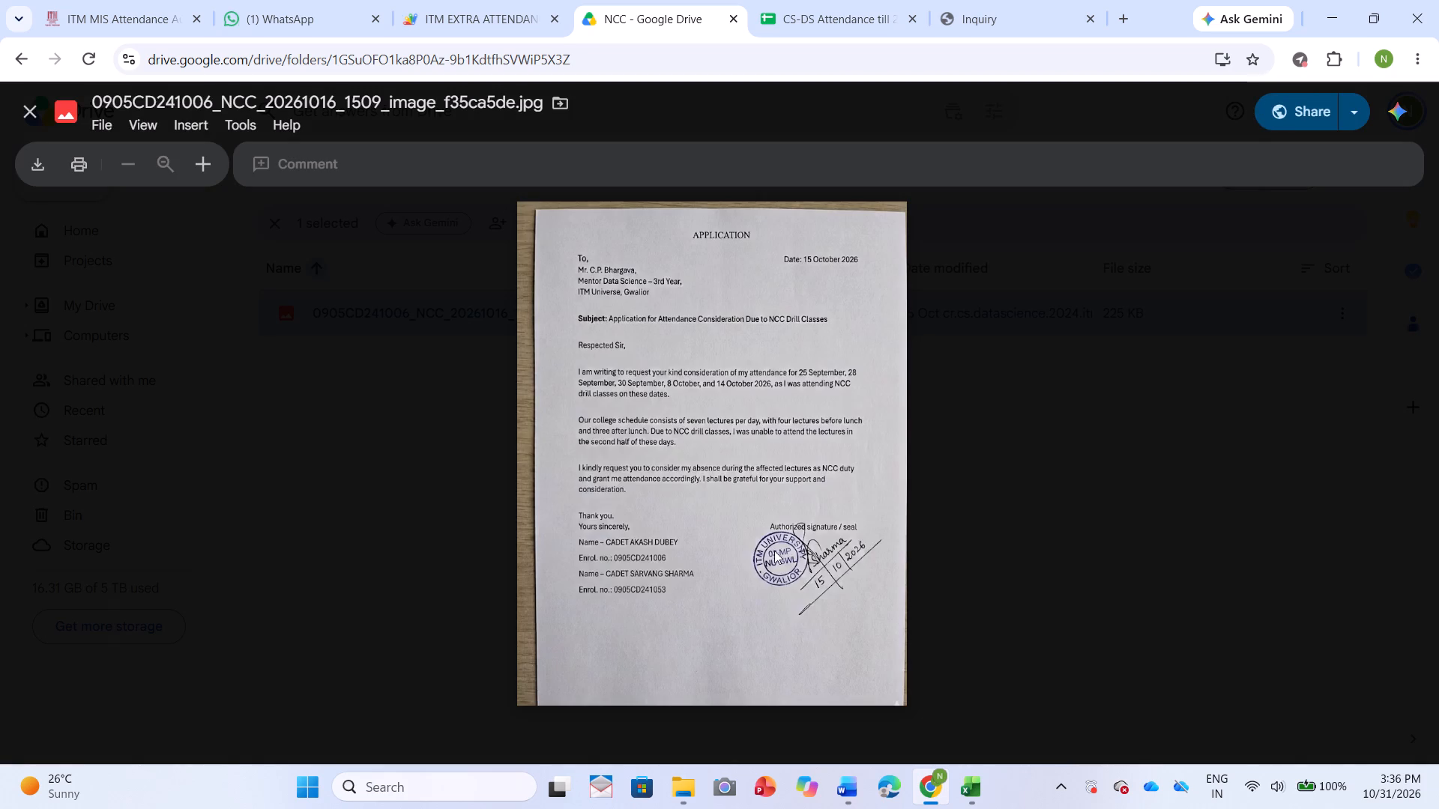
scroll(788, 555, up, 11)
drag(745, 408, 760, 516)
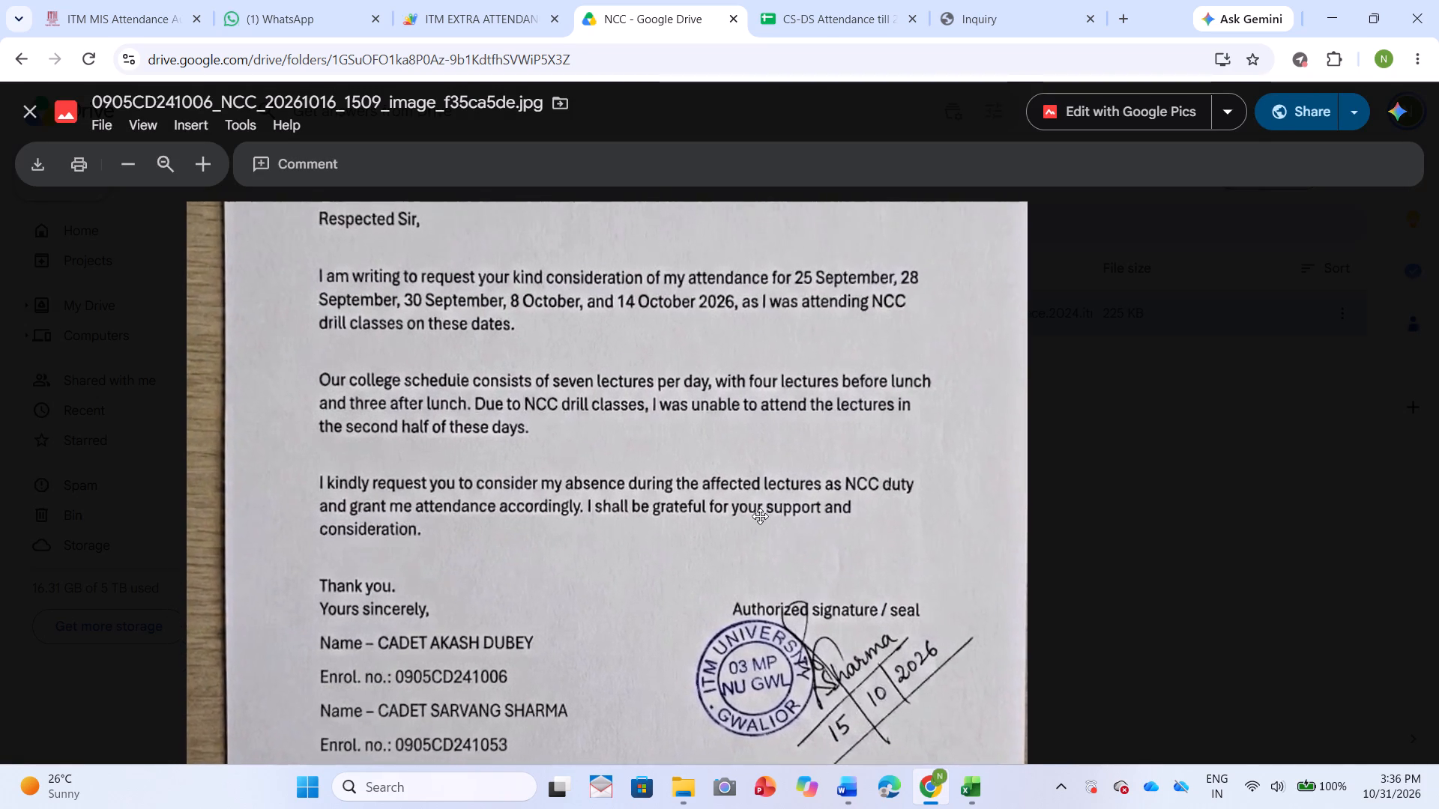
drag(760, 516, 761, 521)
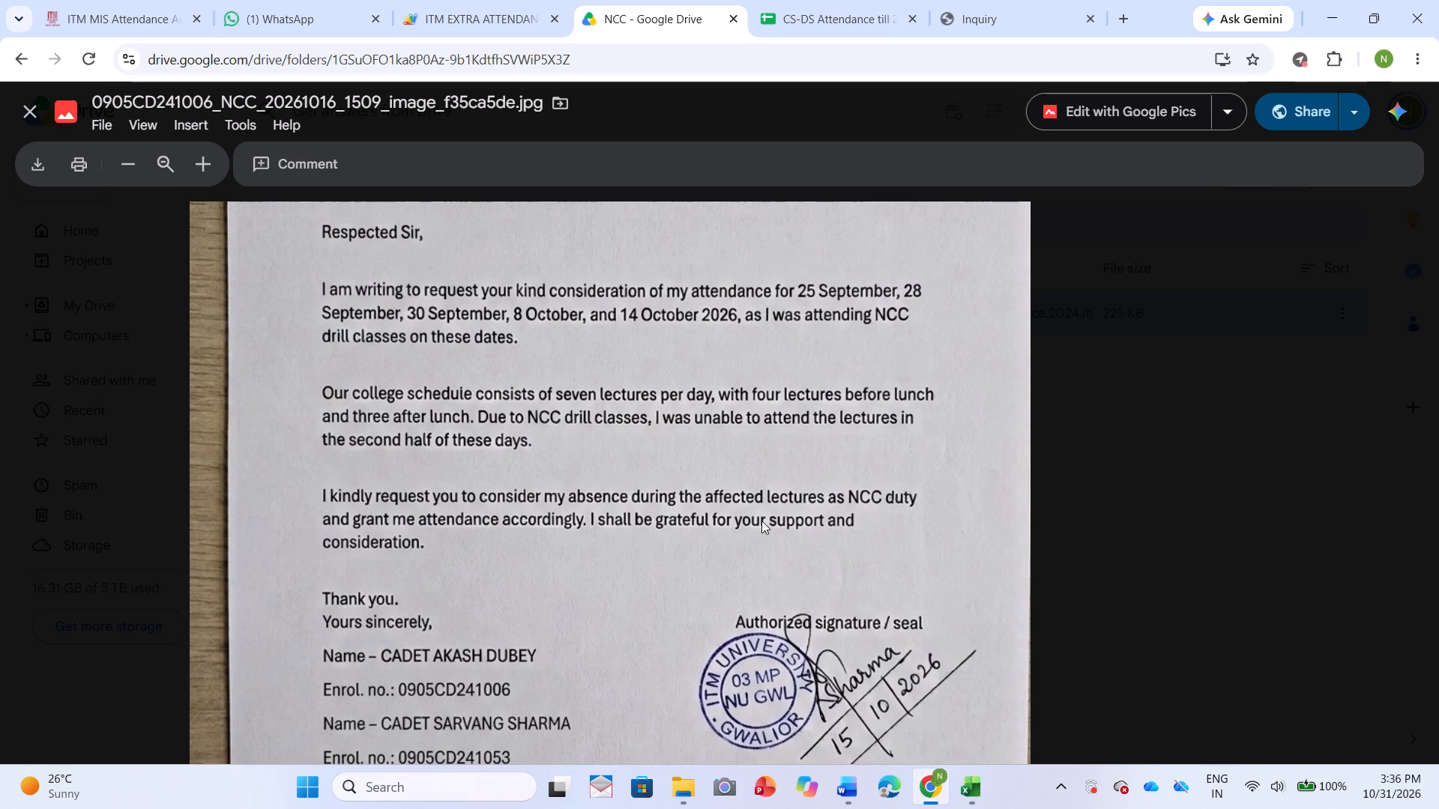
Return to the 2026-10-14 MIS report to check its attendance entries against the NCC application, and close the report.
click(969, 14)
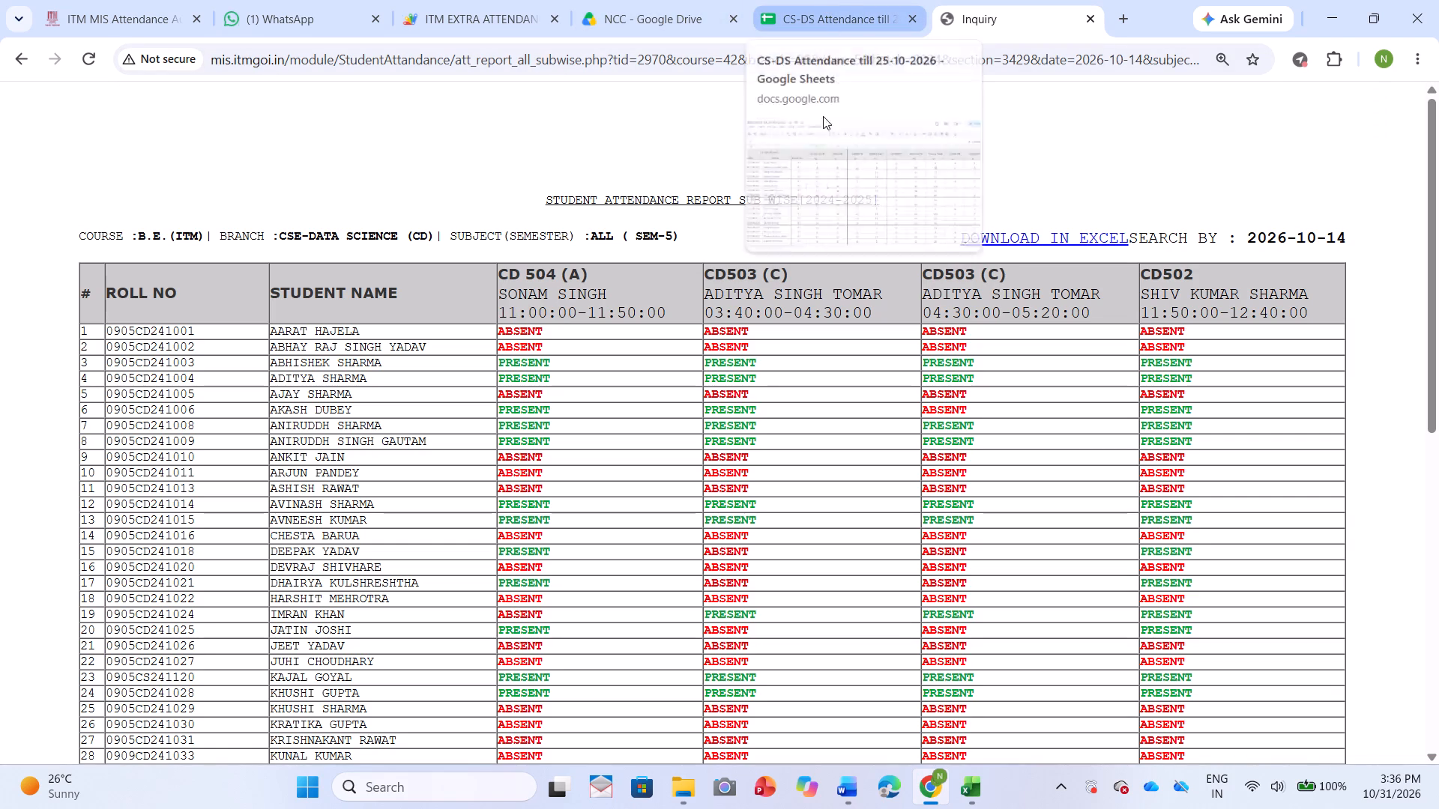
scroll(832, 475, down, 2)
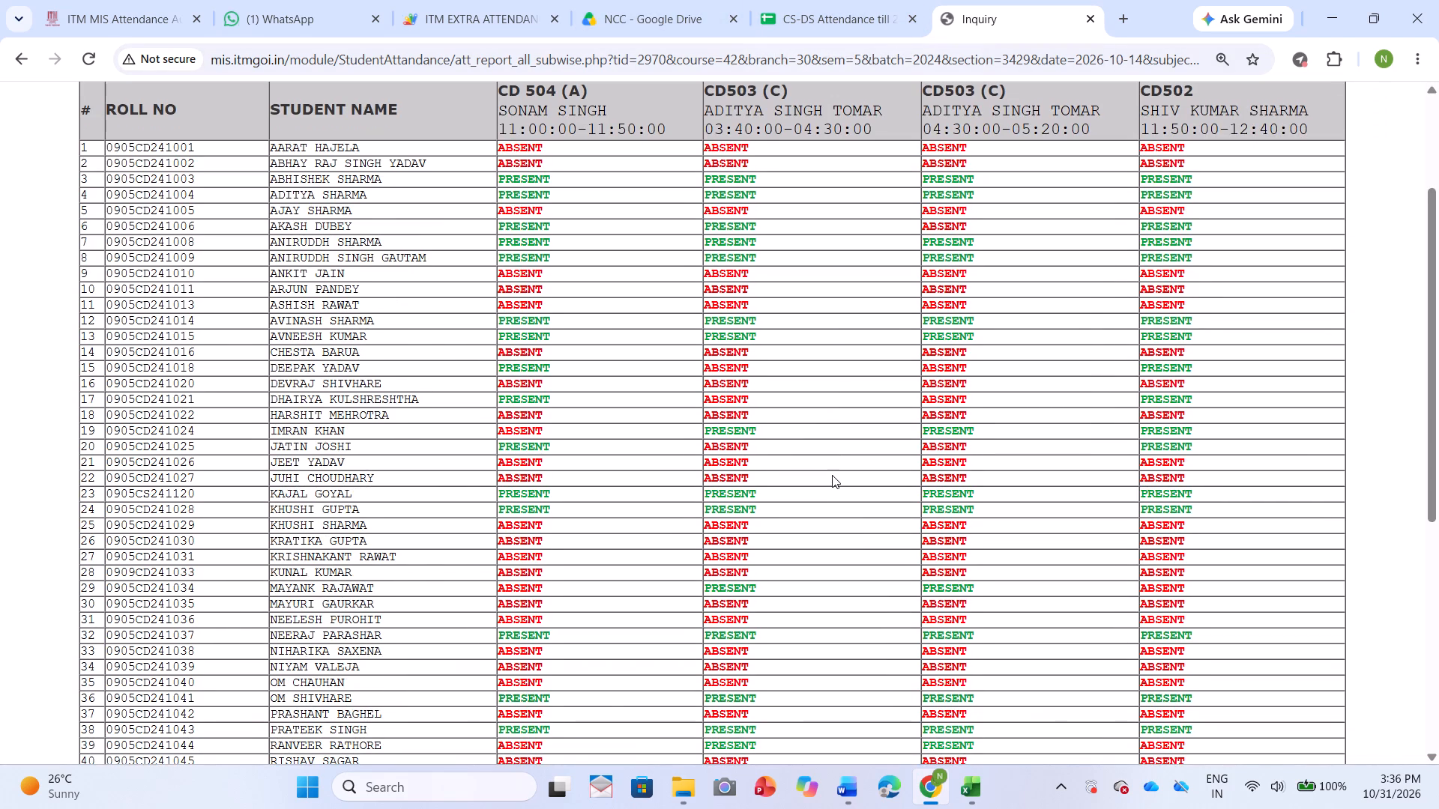
scroll(832, 475, up, 7)
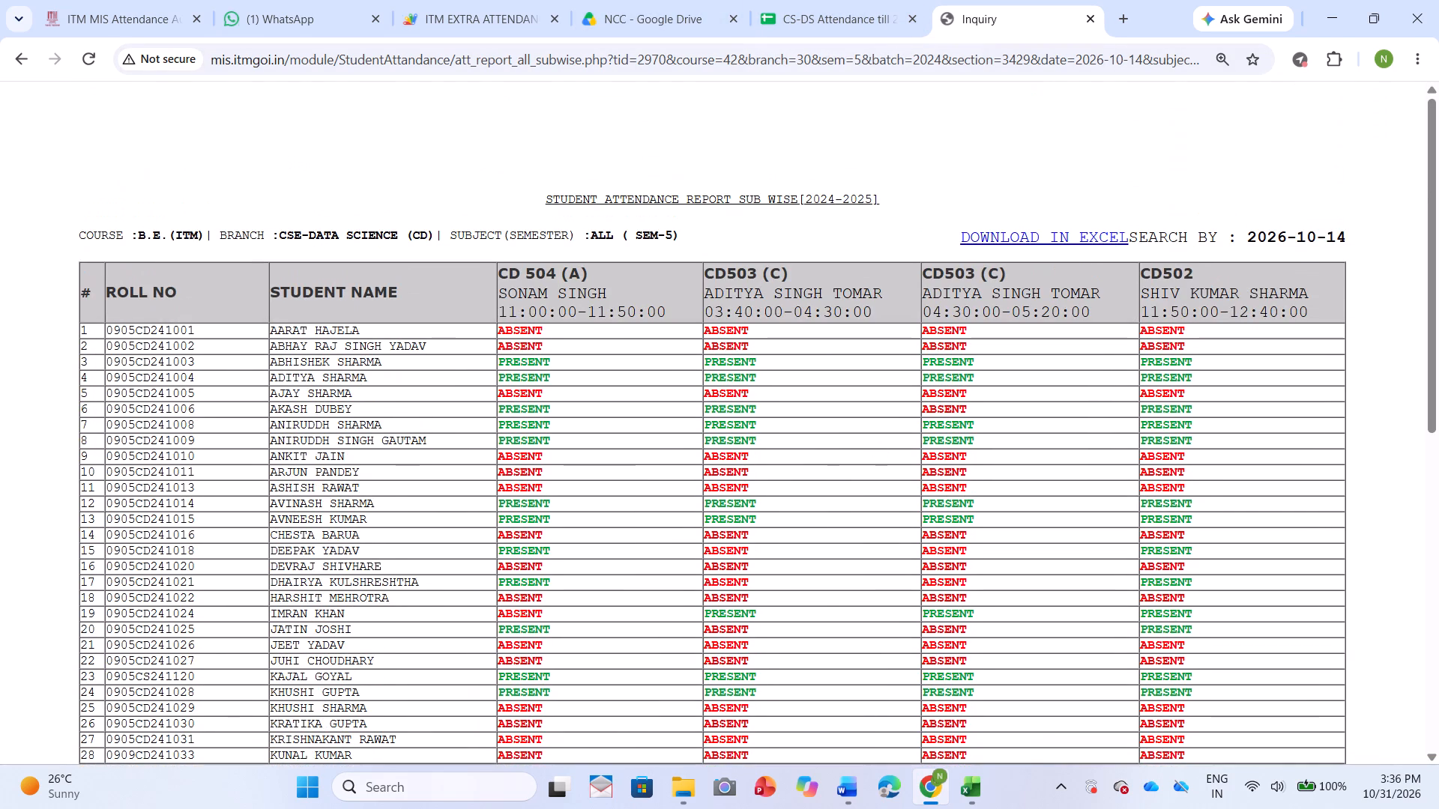
click(812, 0)
click(977, 7)
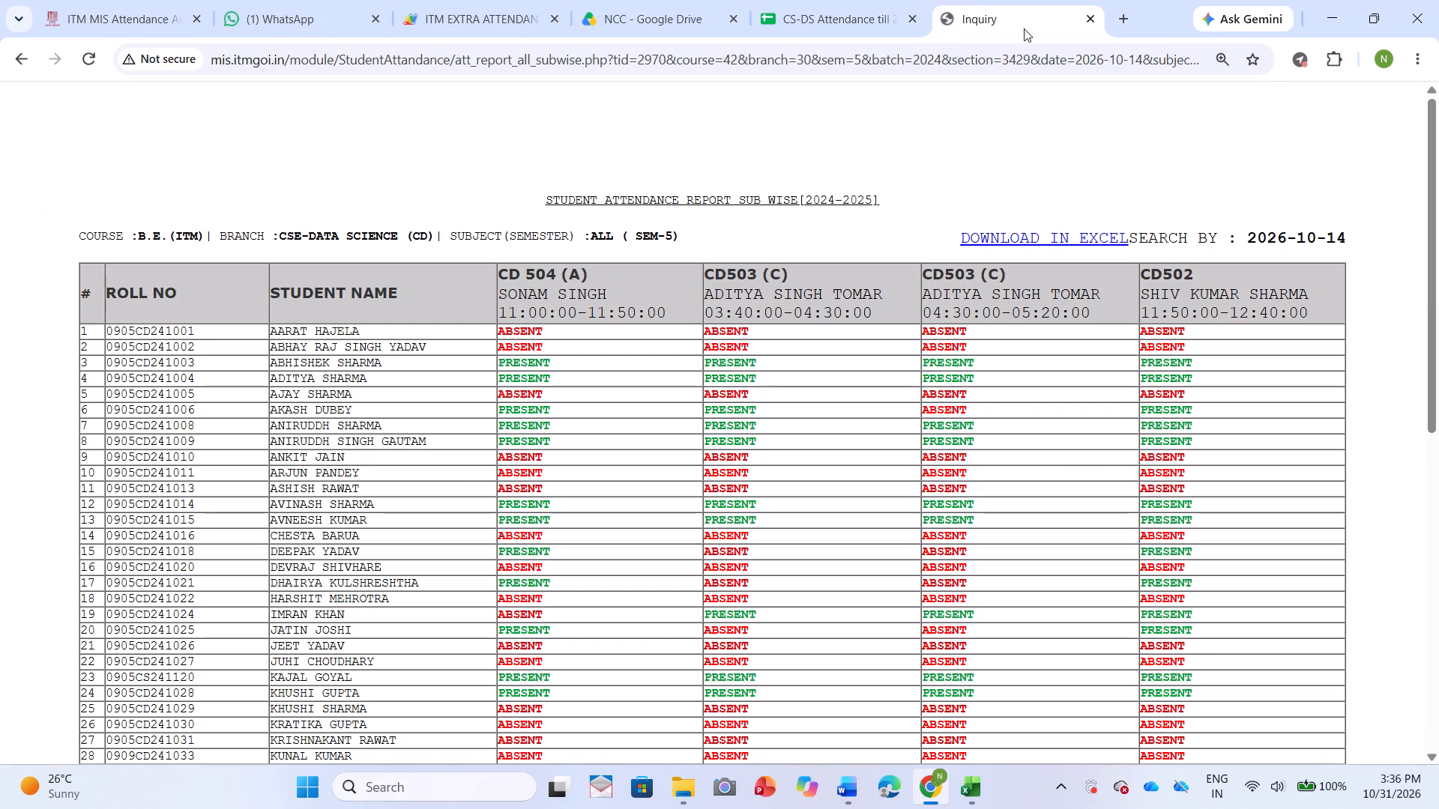
click(1092, 22)
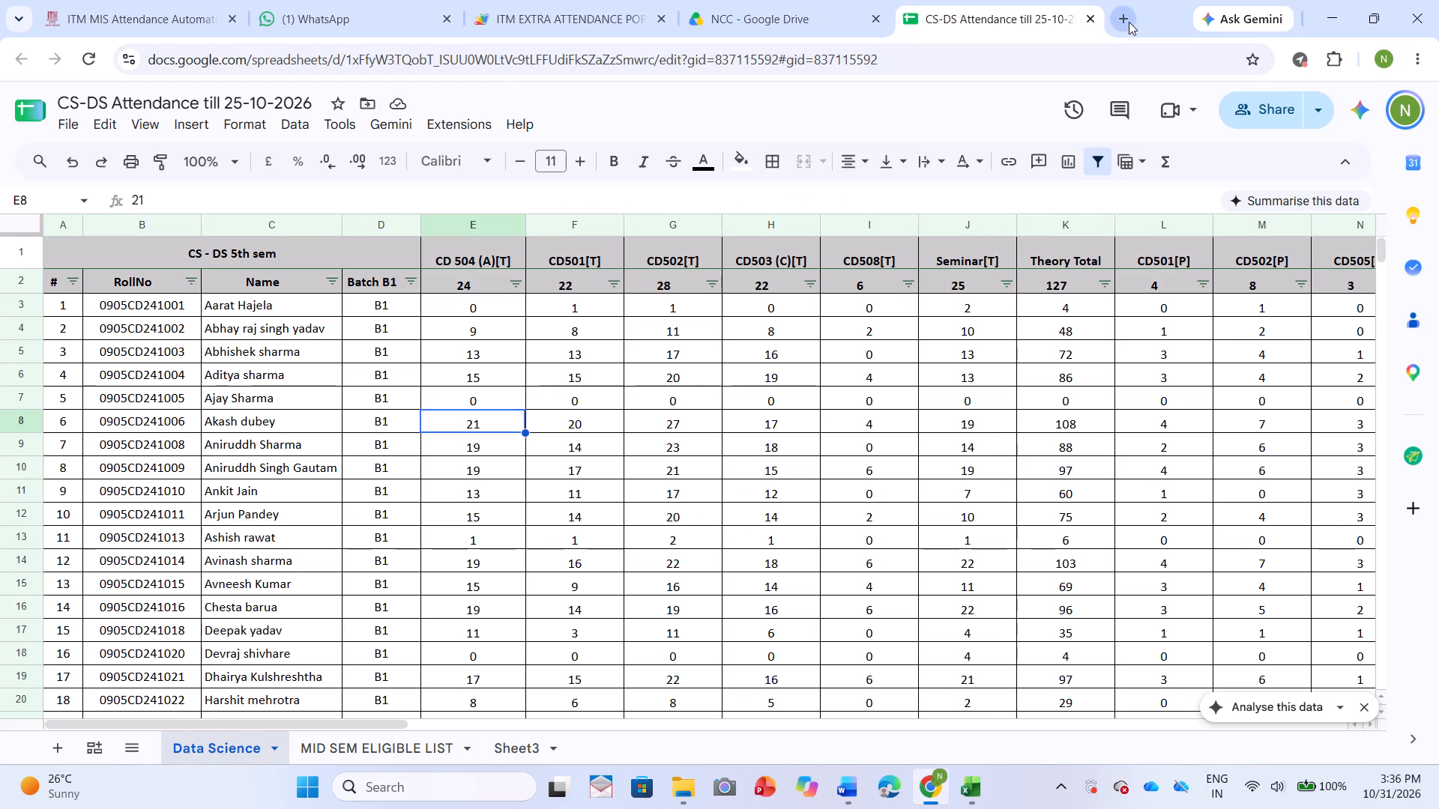
Search Google for itm mis goi in a new tab, open the ITM Goi result, and follow its MIS link.
click(1129, 22)
click(1056, 61)
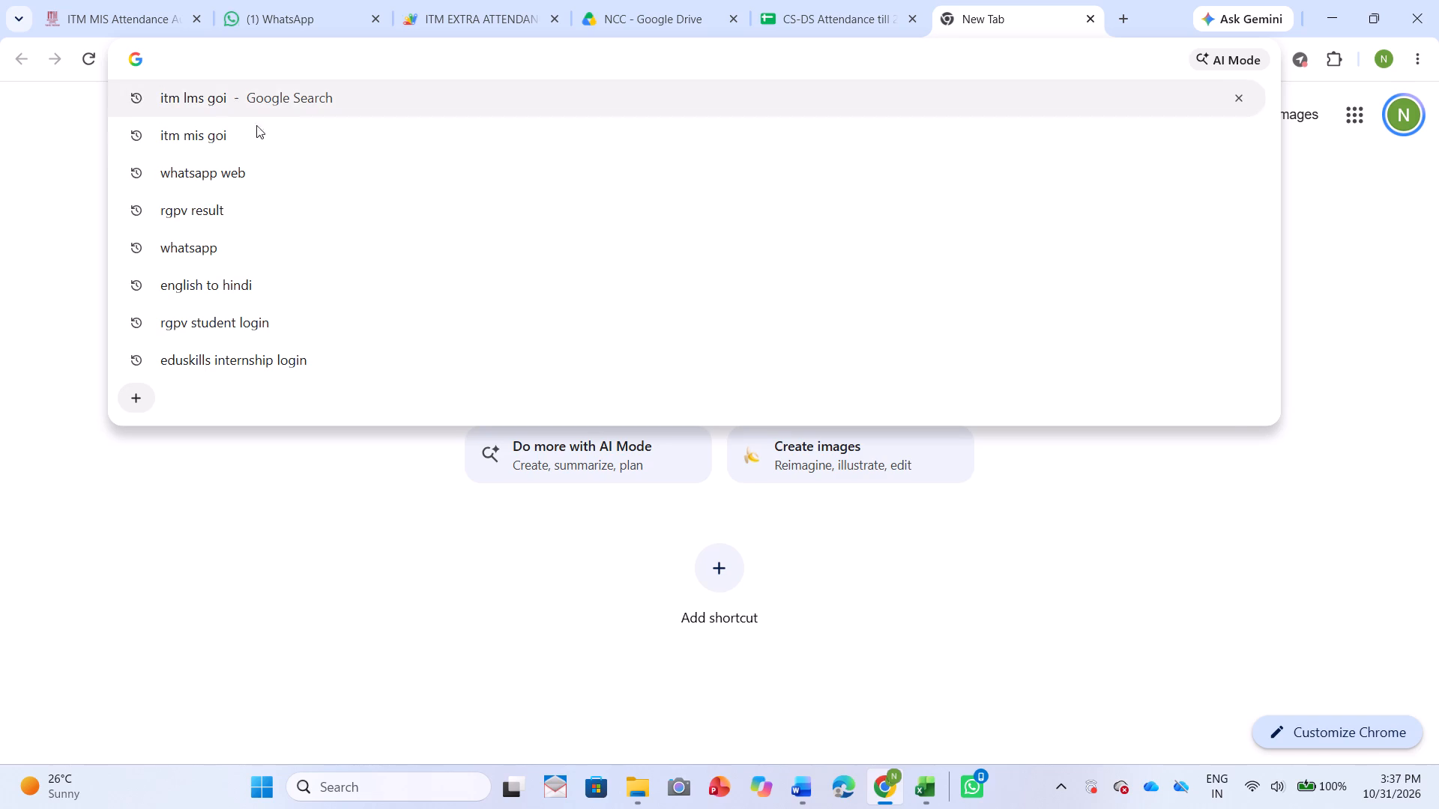
click(191, 150)
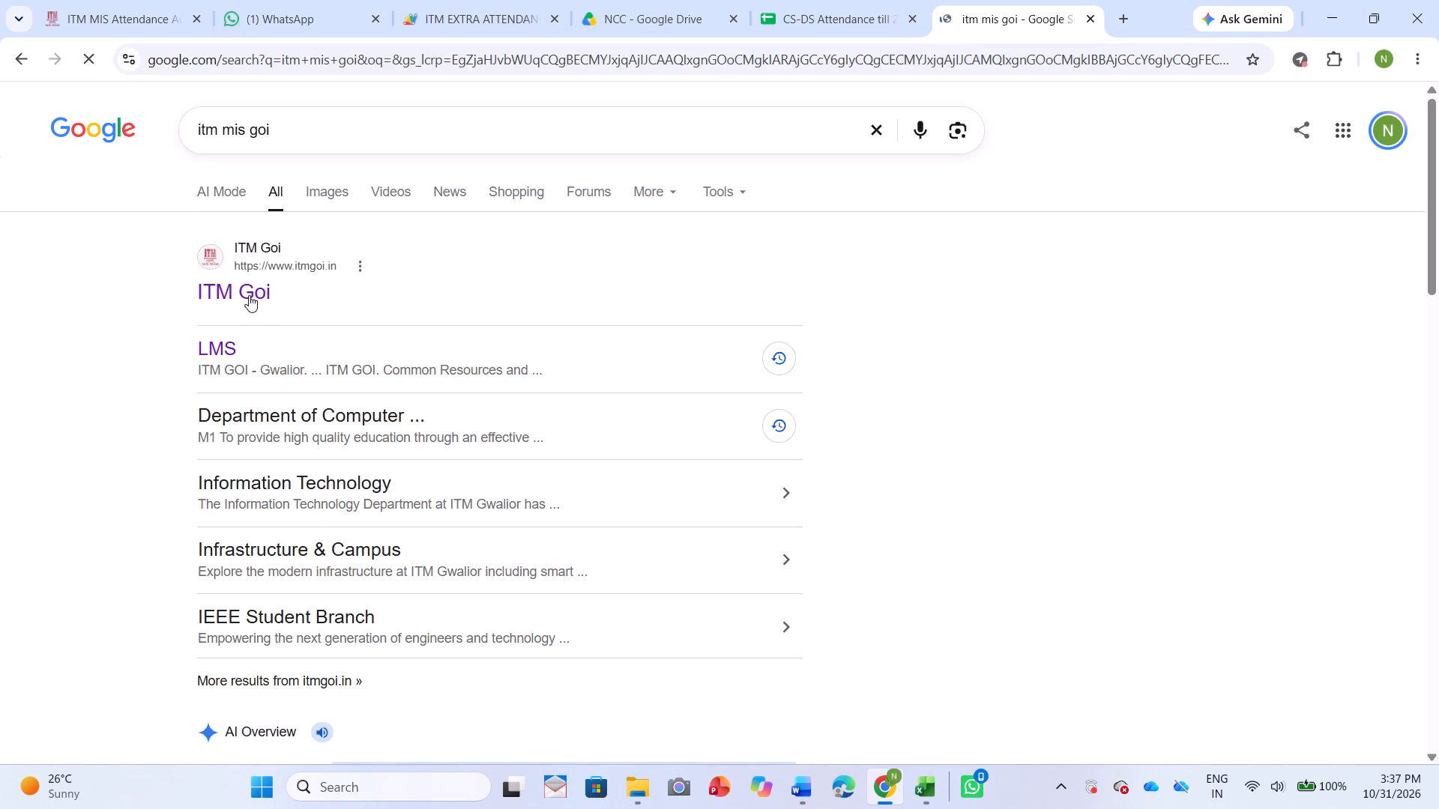
click(248, 293)
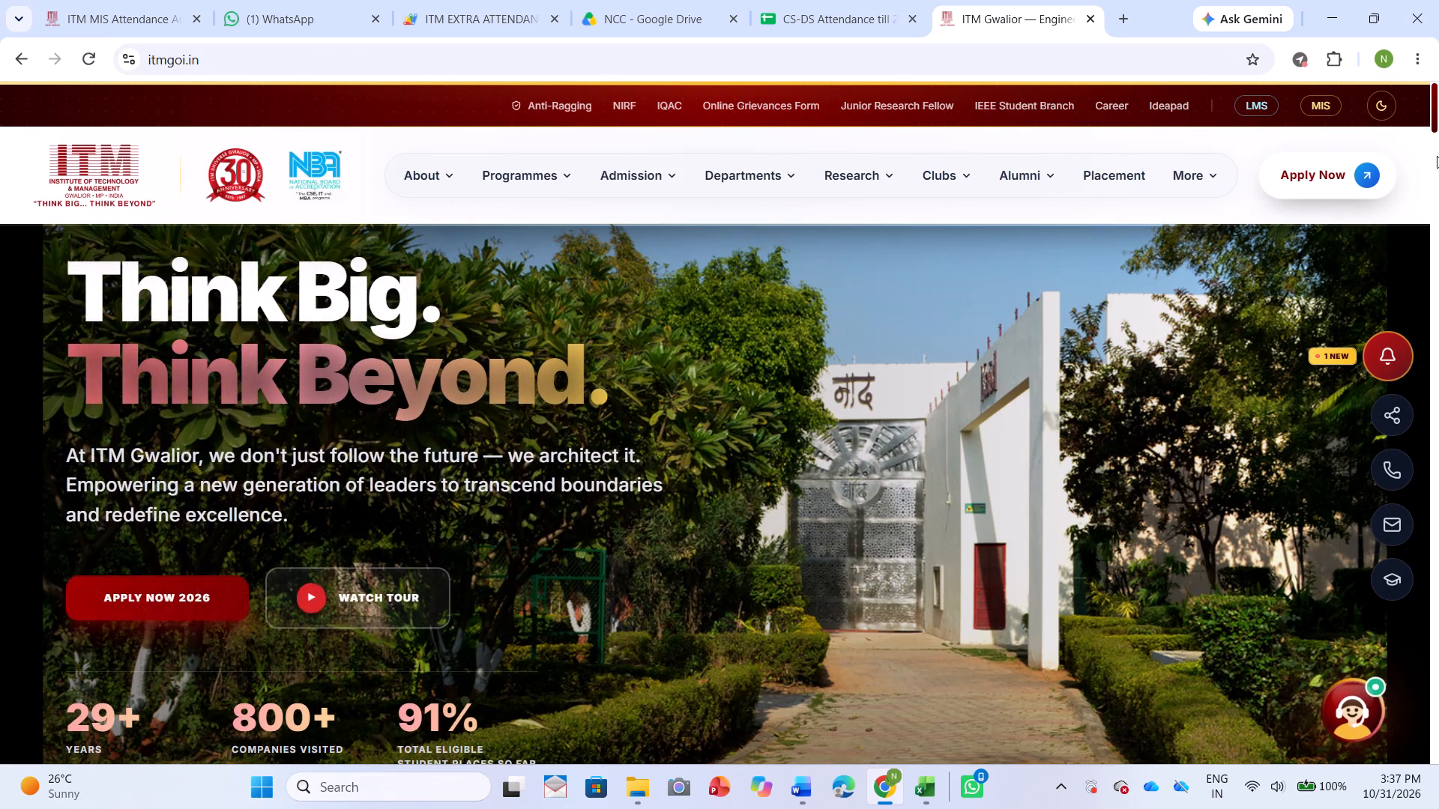
click(1318, 109)
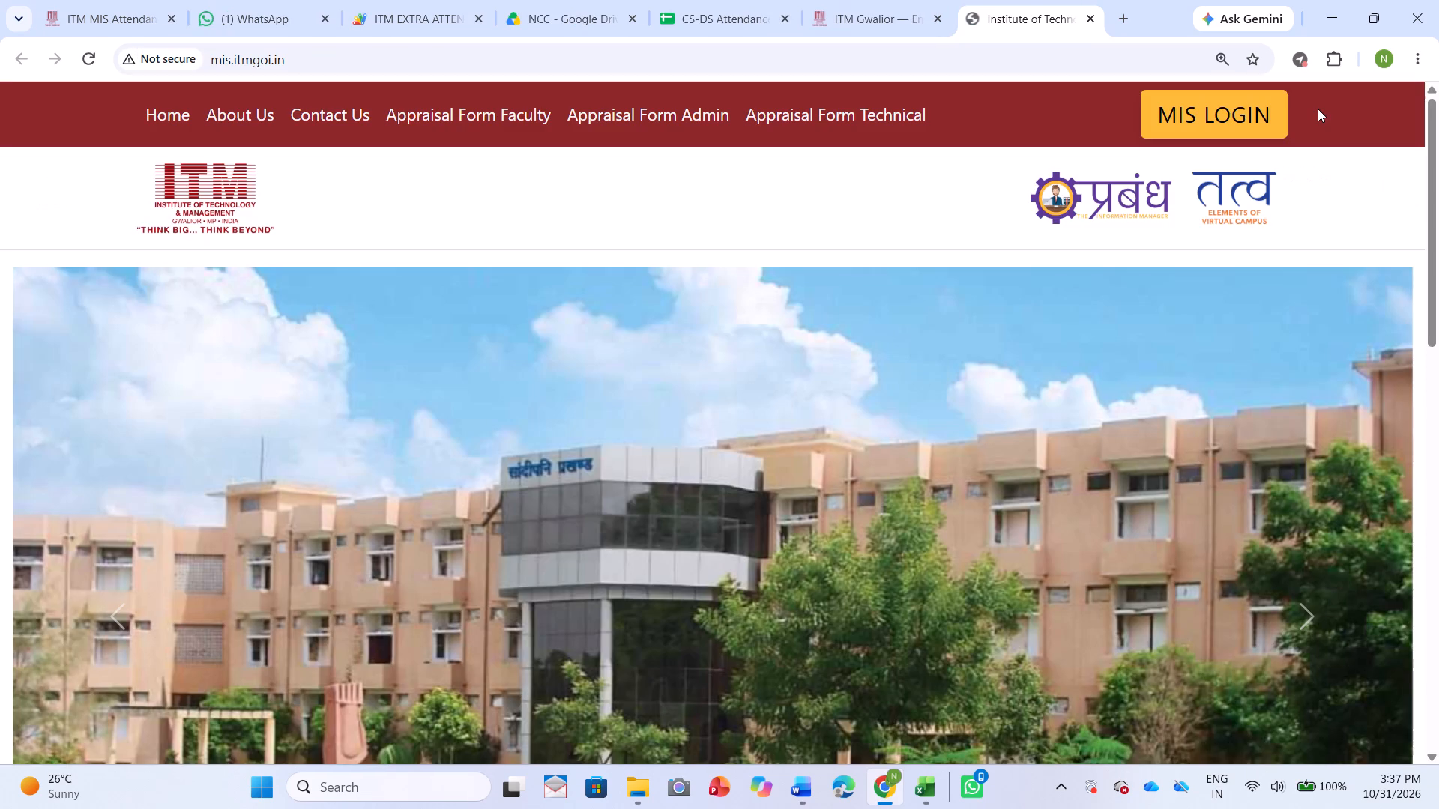
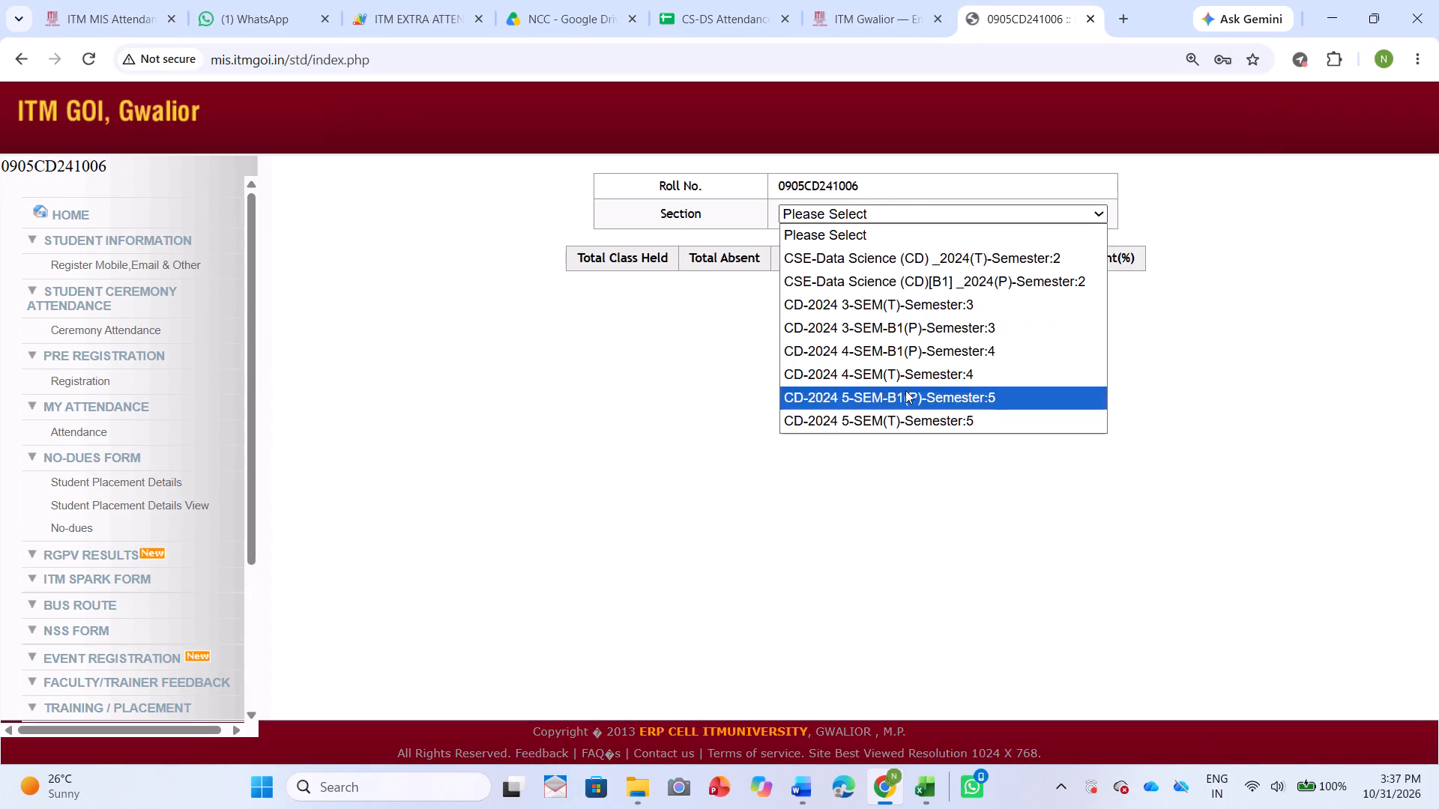
click(910, 421)
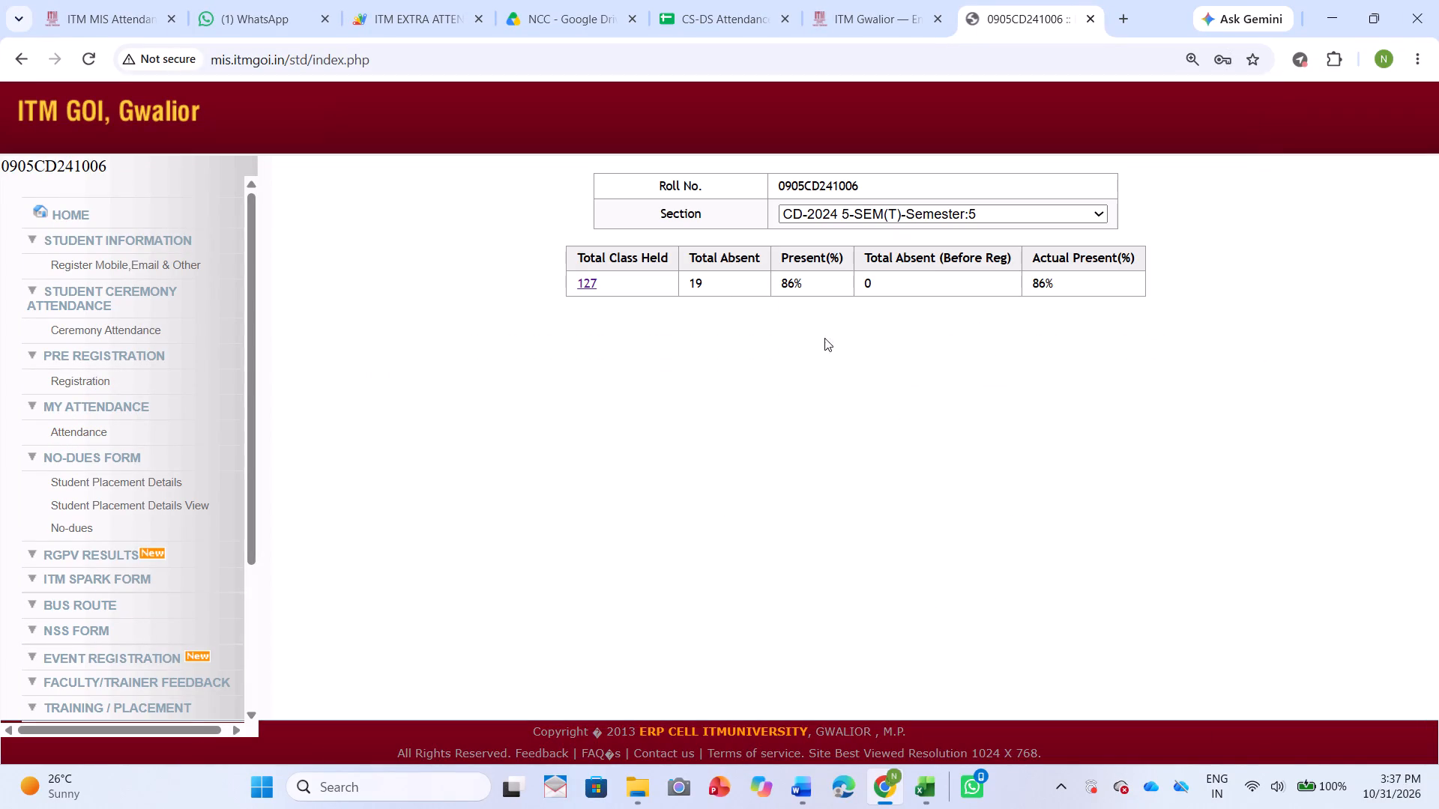
click(587, 280)
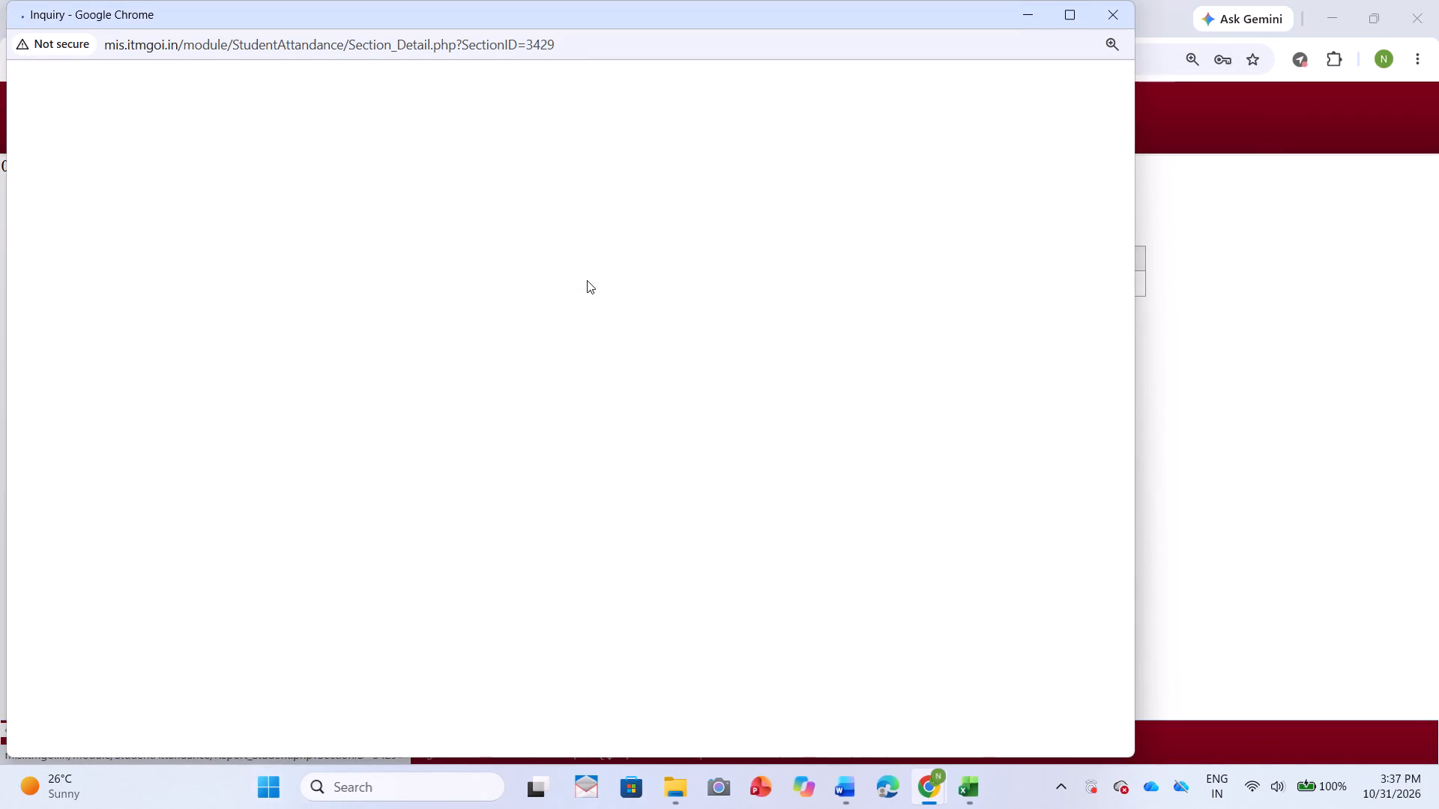
scroll(587, 280, down, 9)
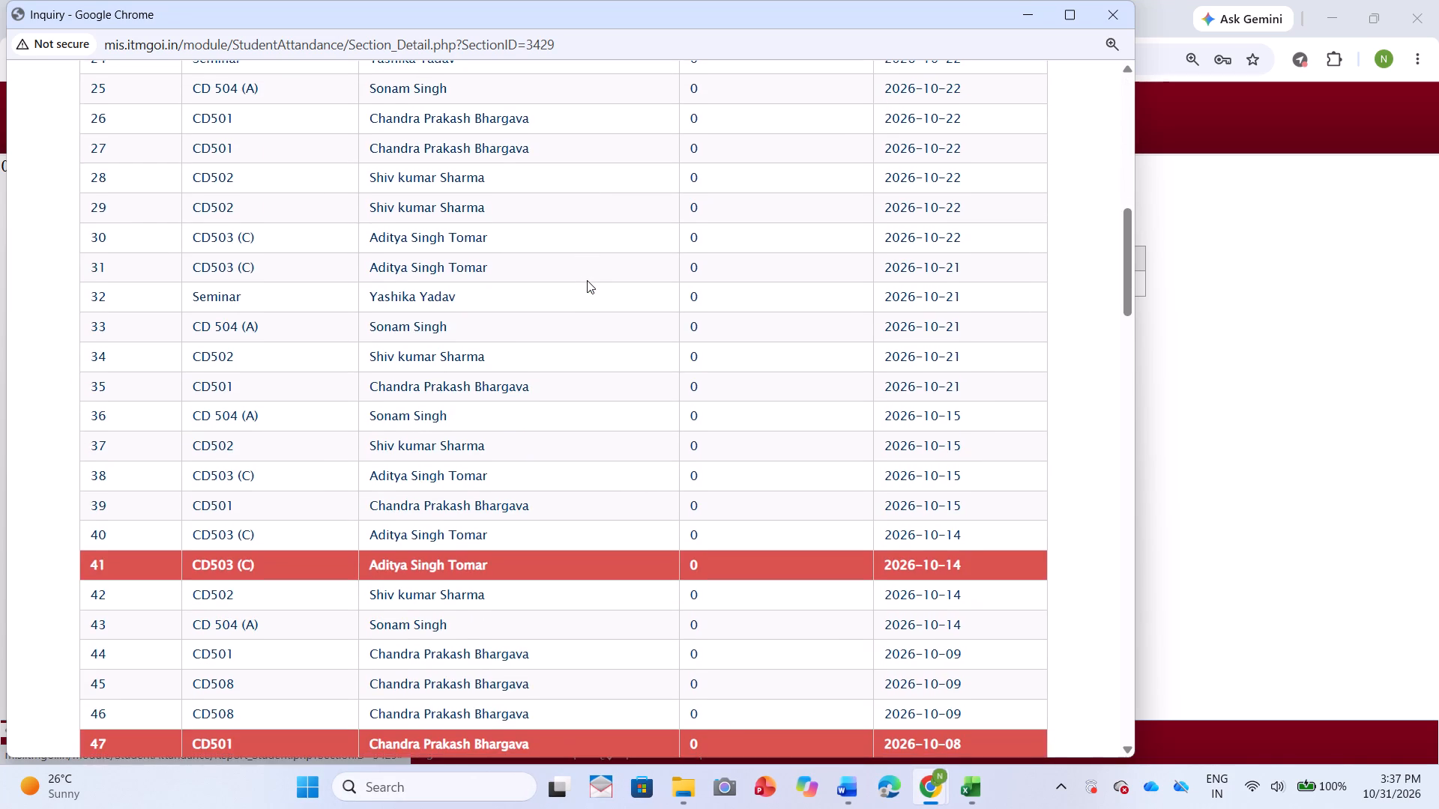
scroll(587, 280, down, 4)
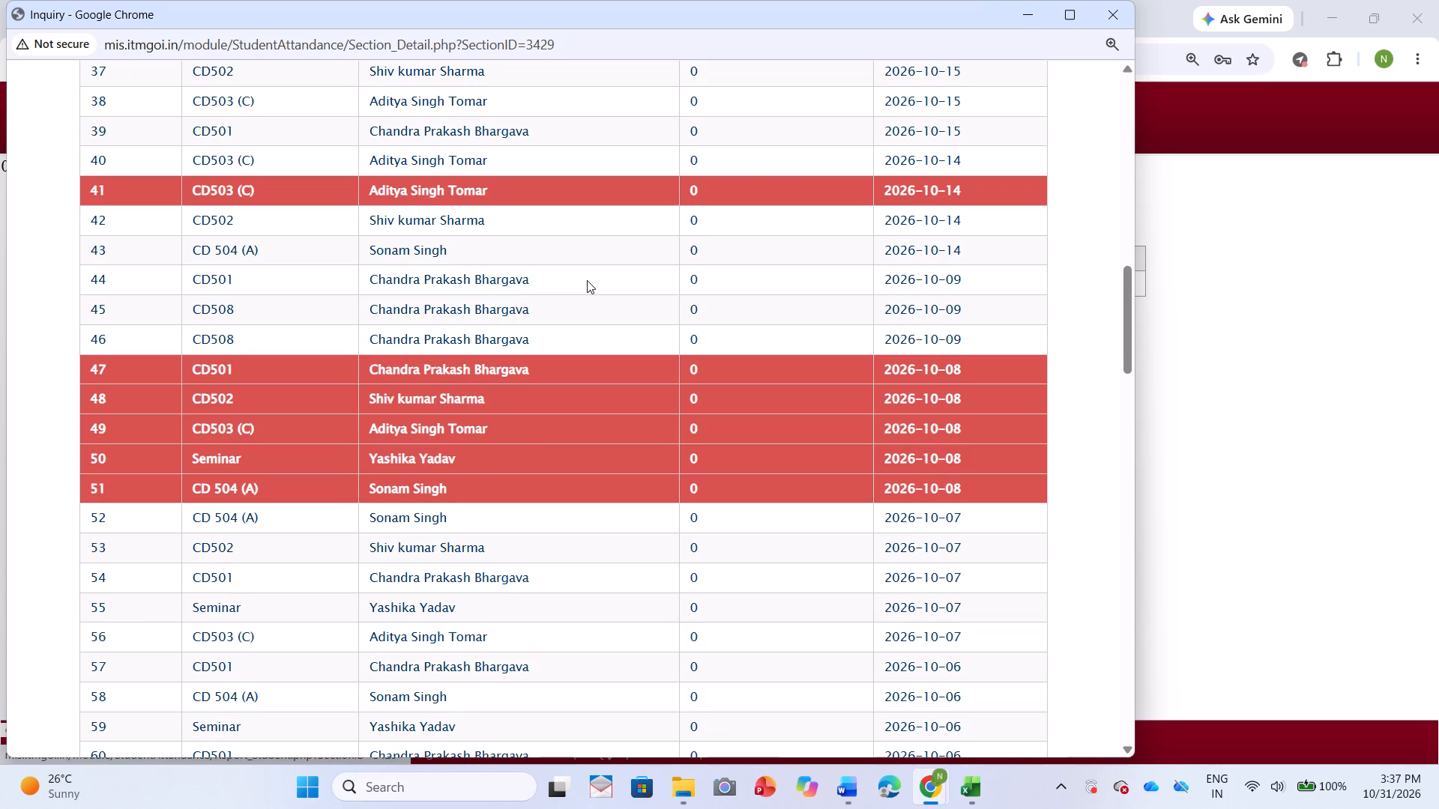
scroll(587, 280, down, 7)
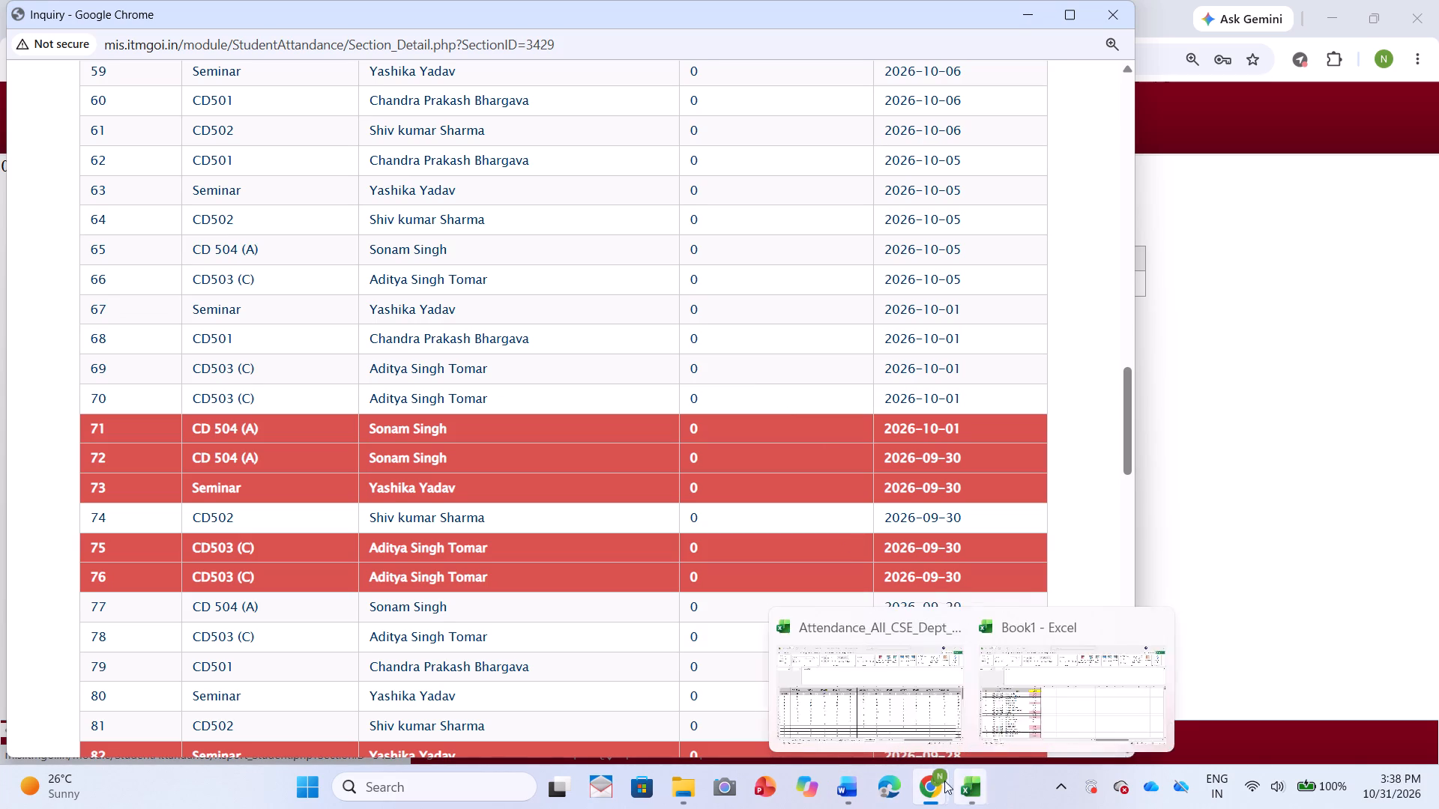
click(899, 698)
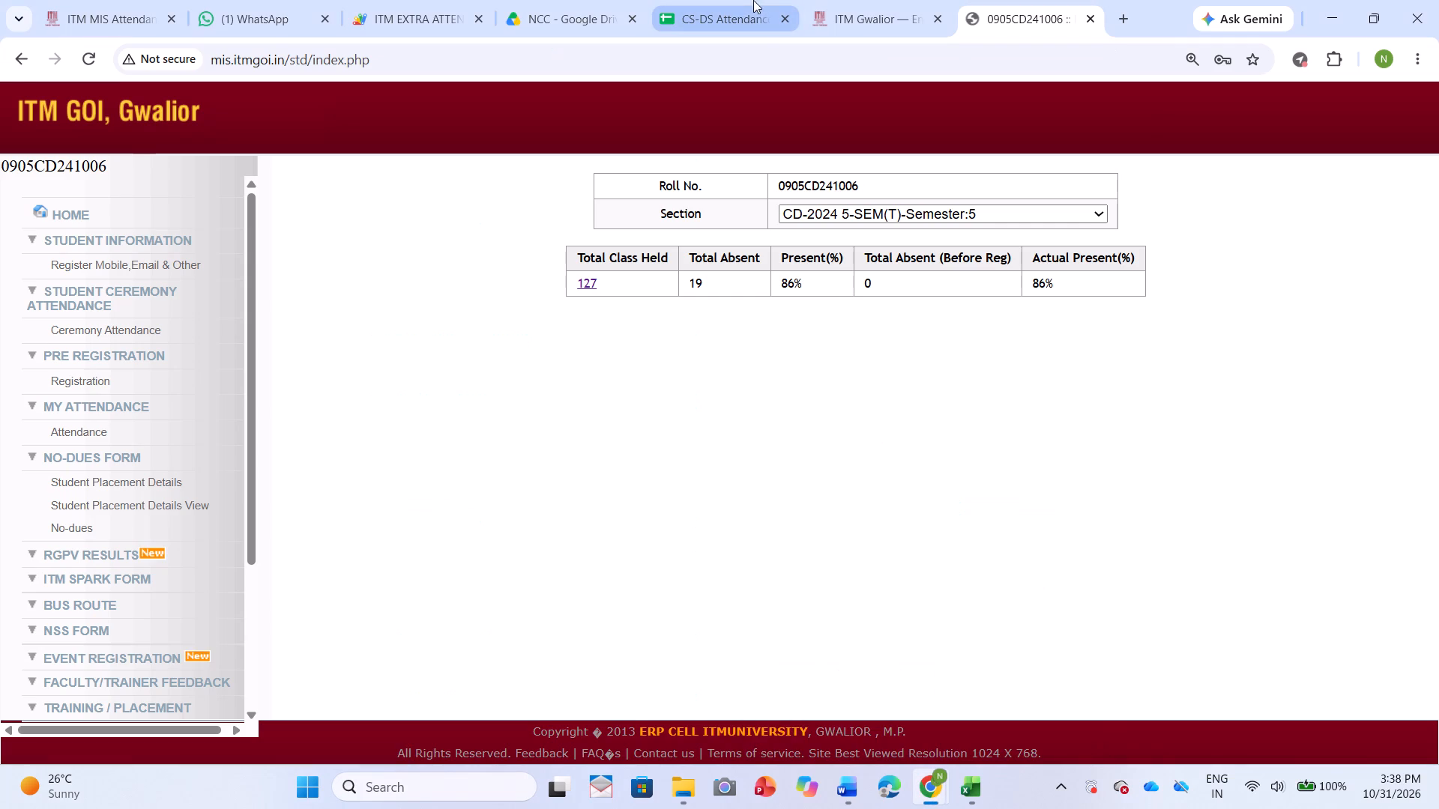
click(938, 17)
click(555, 10)
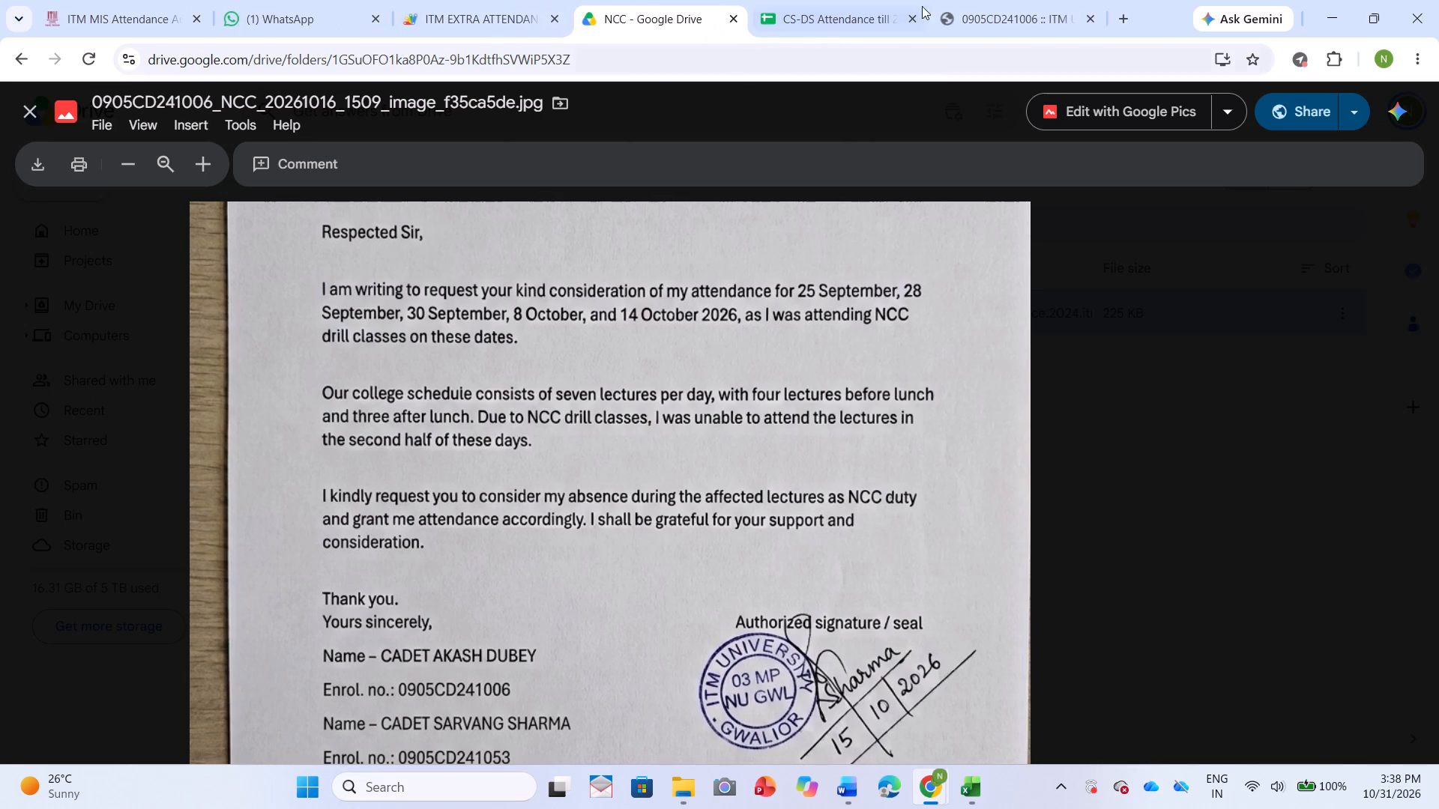
Check the student's semester 5 attendance summary in the MIS against the portal's leave and claims review, and return to the NCC application image.
click(977, 0)
click(965, 781)
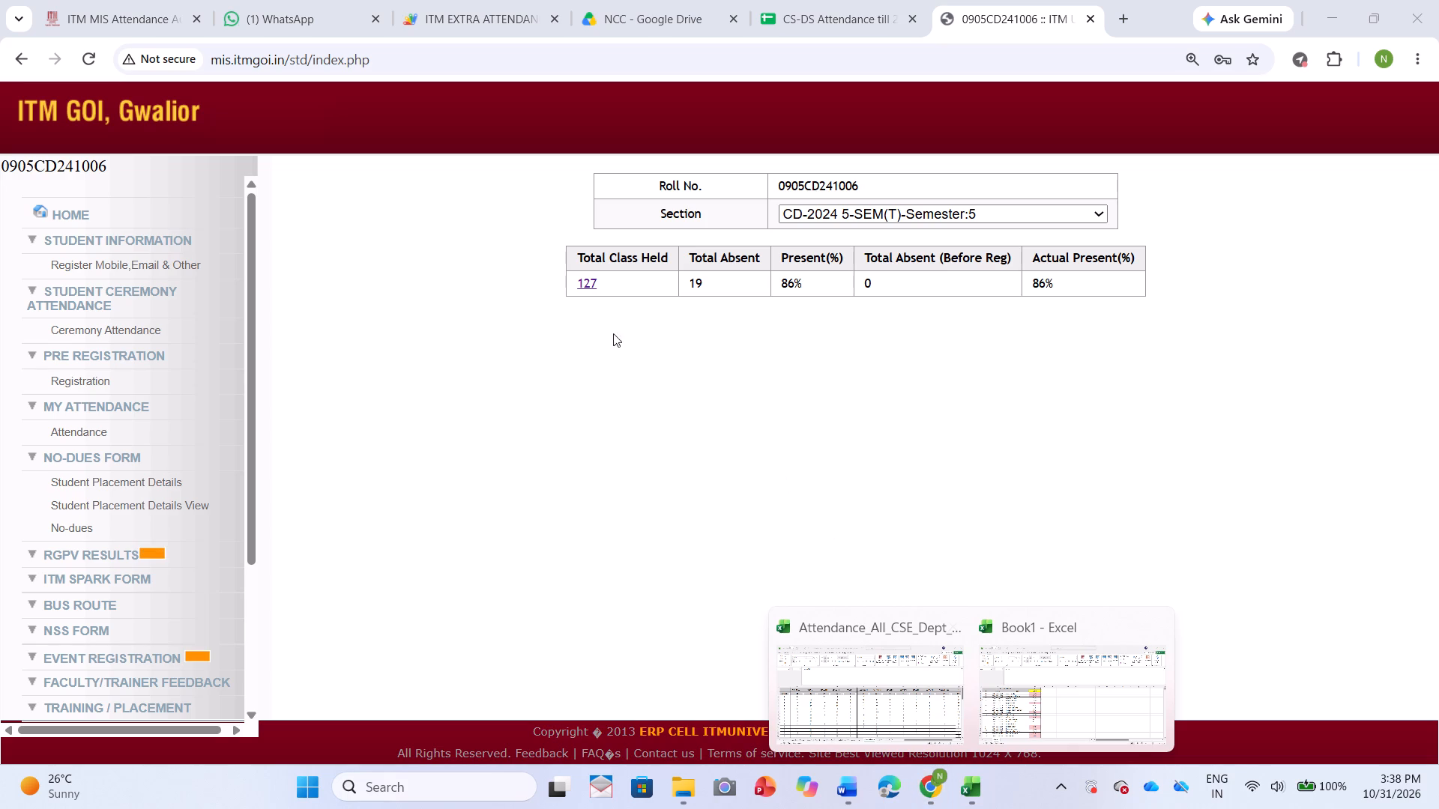
click(454, 15)
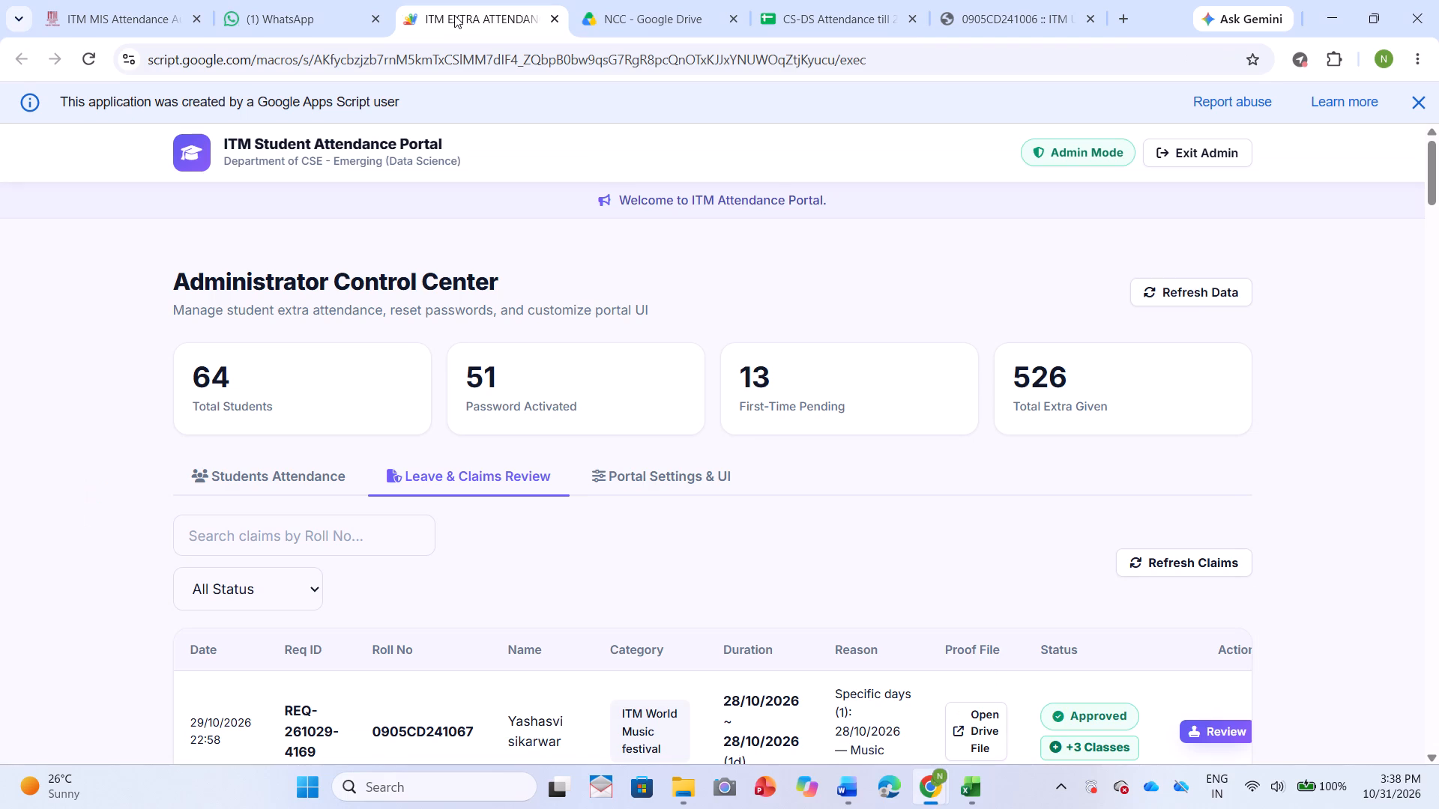
click(634, 28)
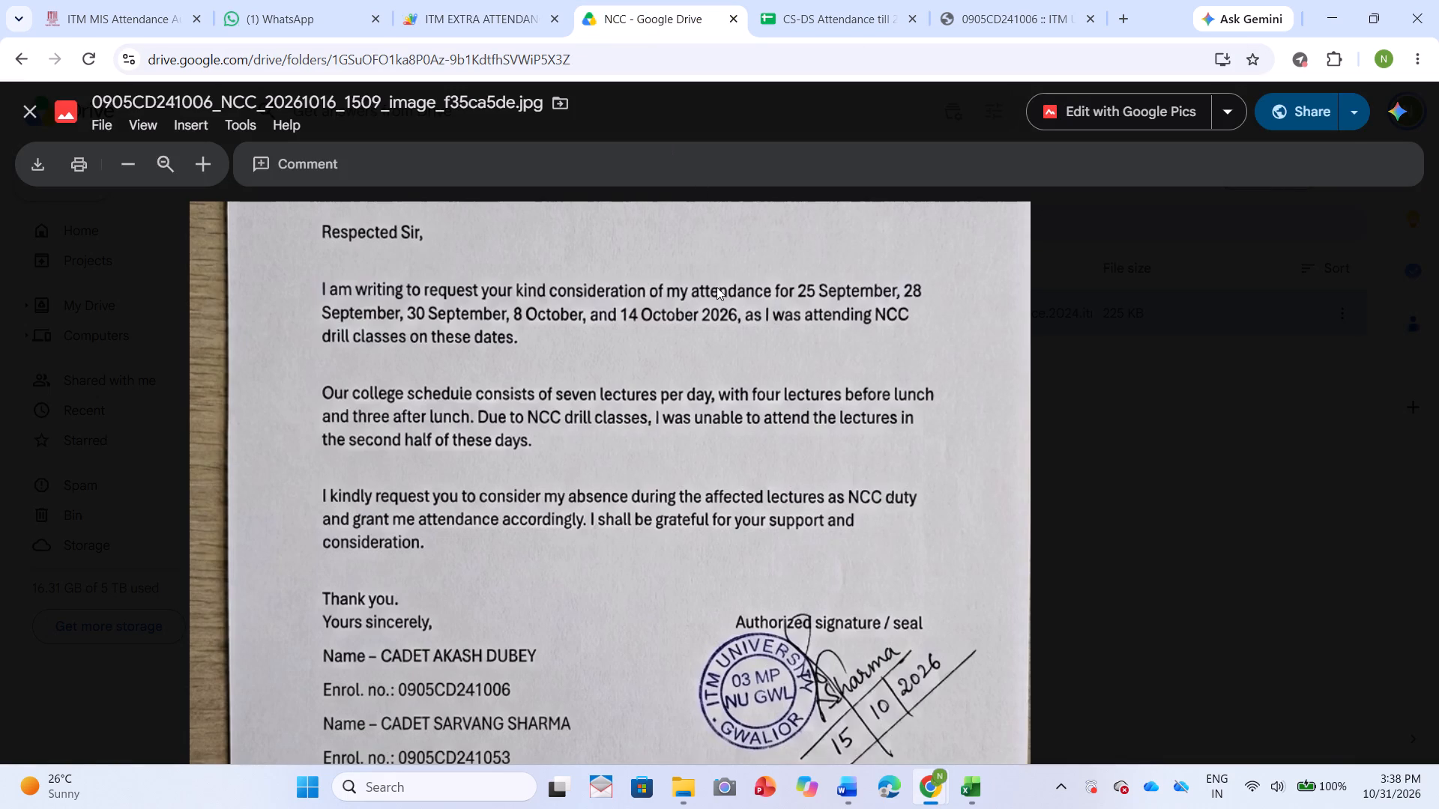
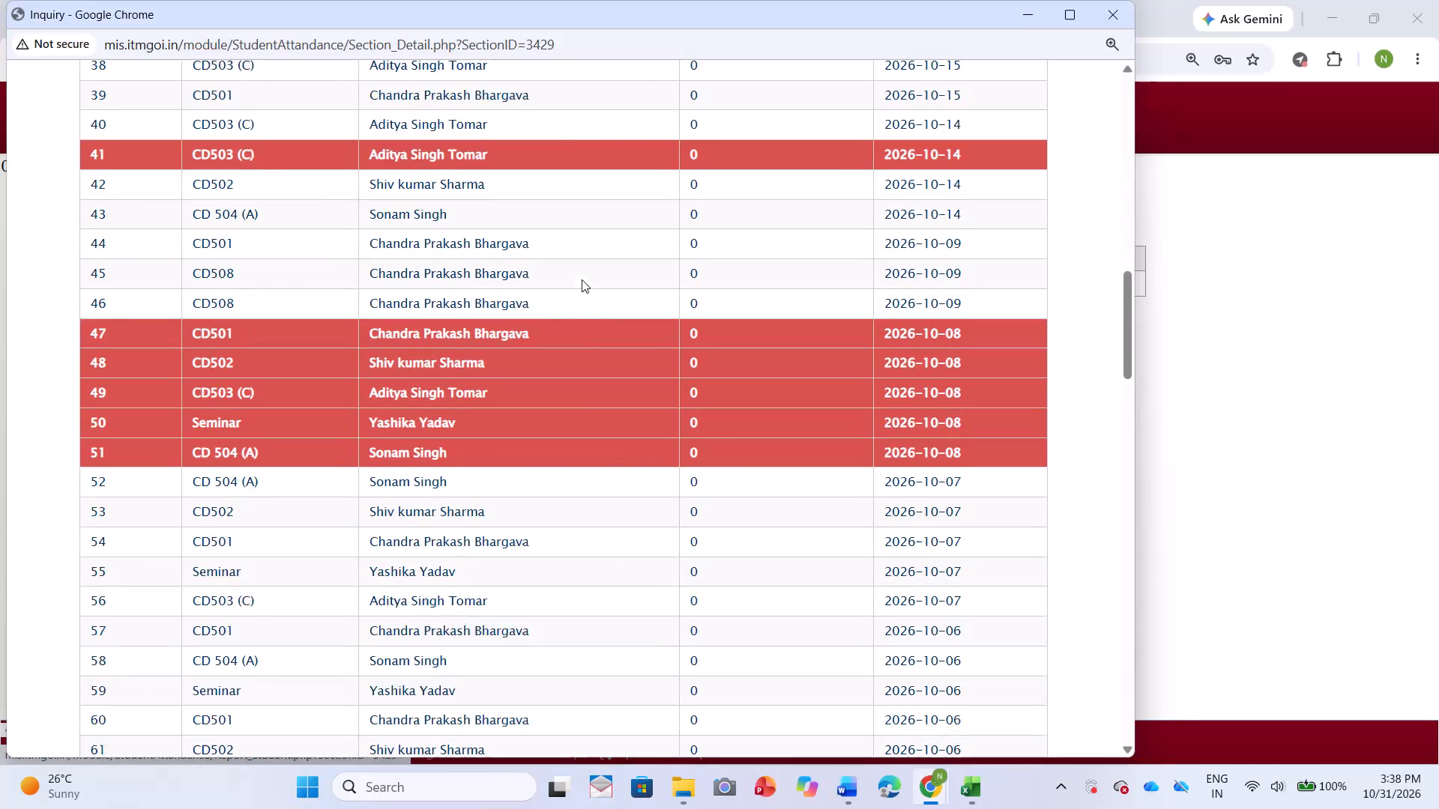
Review the section's MIS attendance entries from mid-October 2026 back to late September, including the rows highlighted in red.
scroll(582, 279, down, 4)
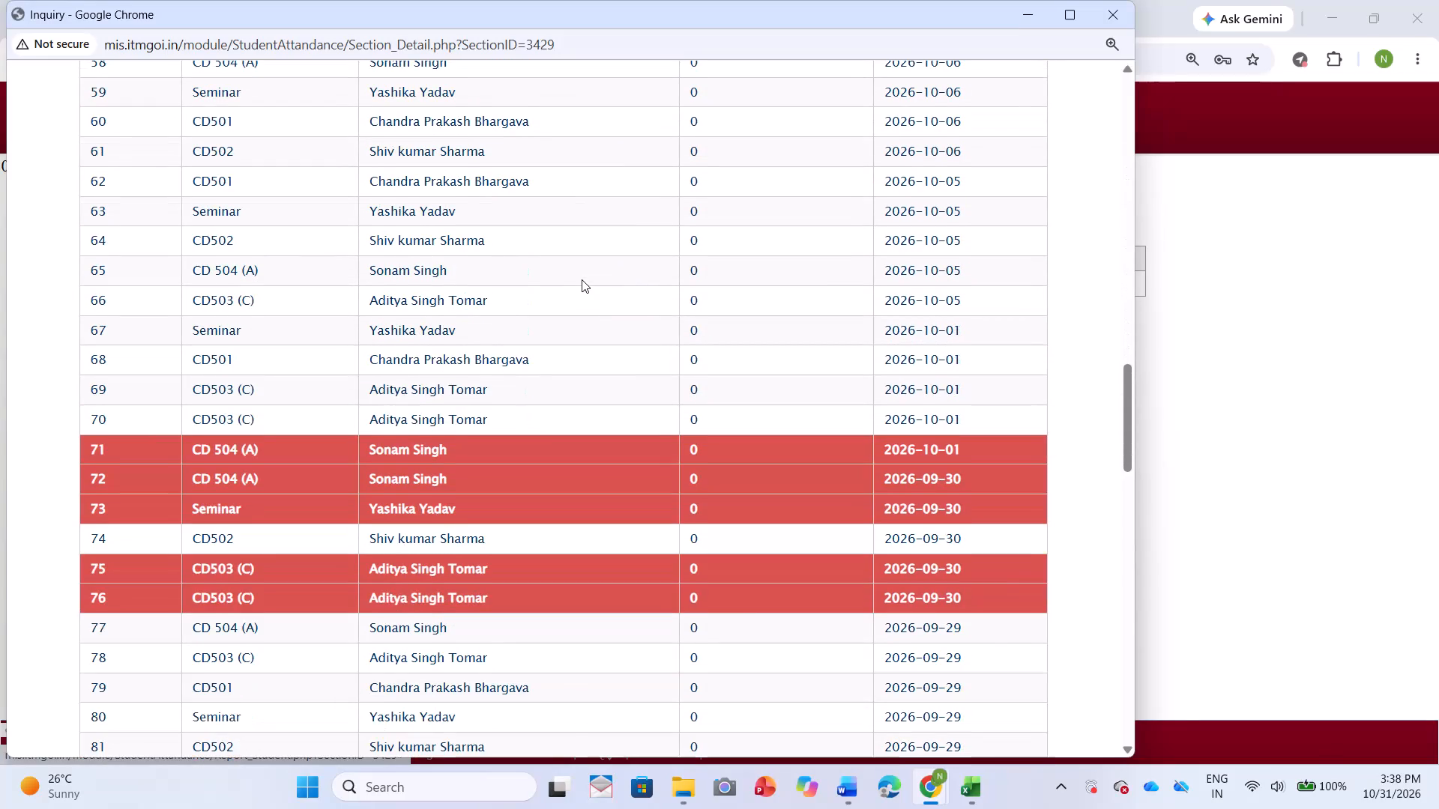
scroll(582, 279, down, 3)
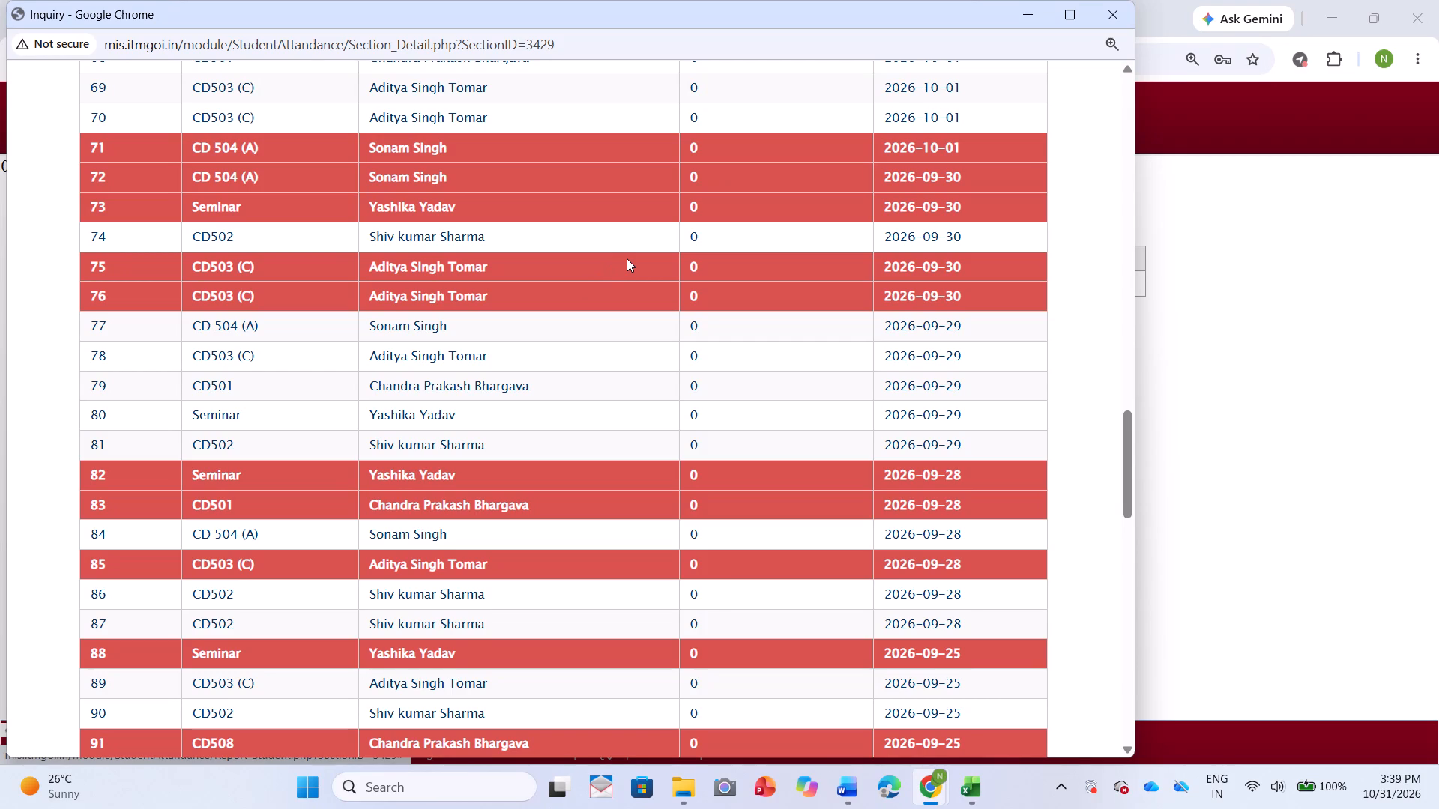
Examine the late-September entries in the held-class attendance details, focusing on the CD 504 (A) class of 2026-09-28.
scroll(628, 261, down, 1)
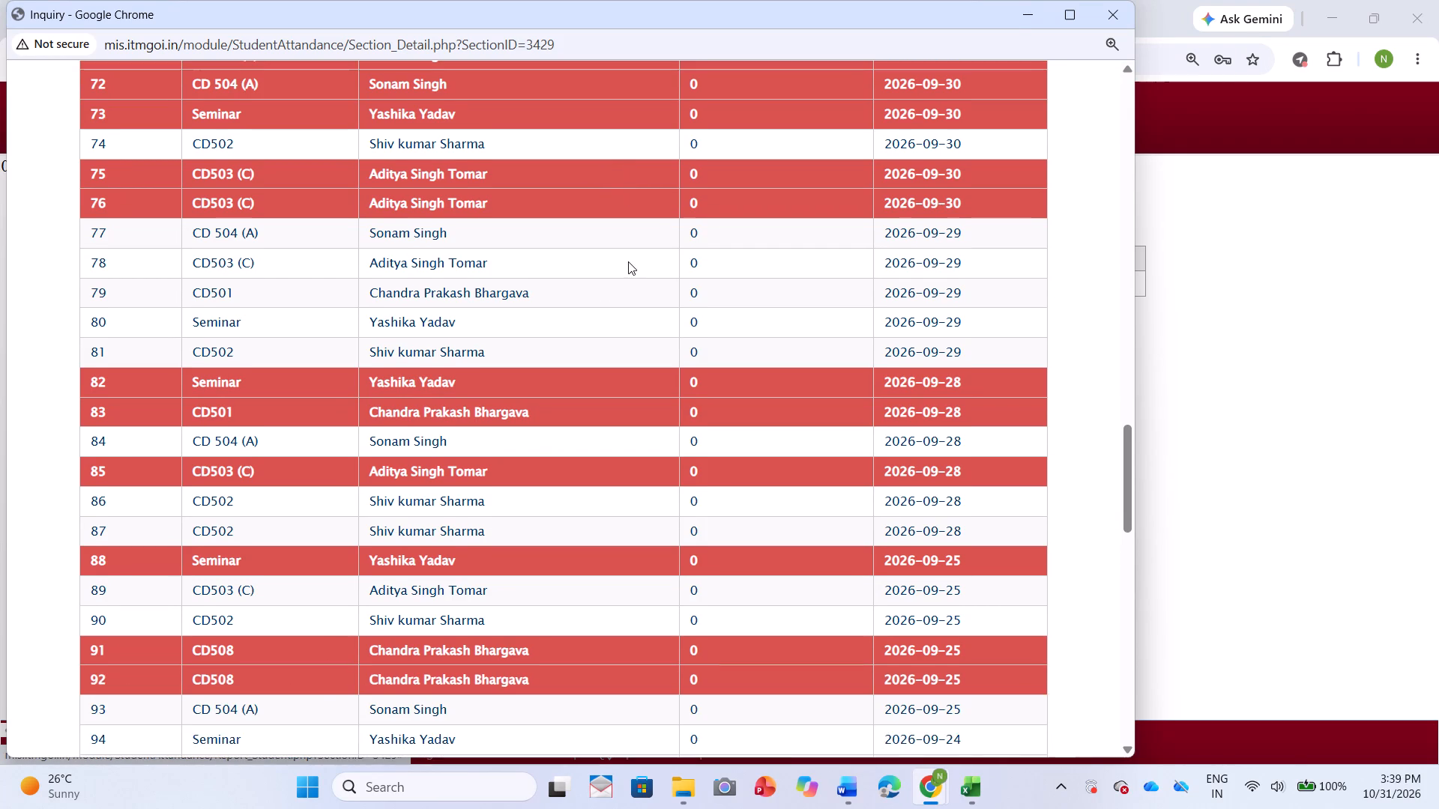
scroll(565, 607, down, 4)
scroll(600, 553, up, 3)
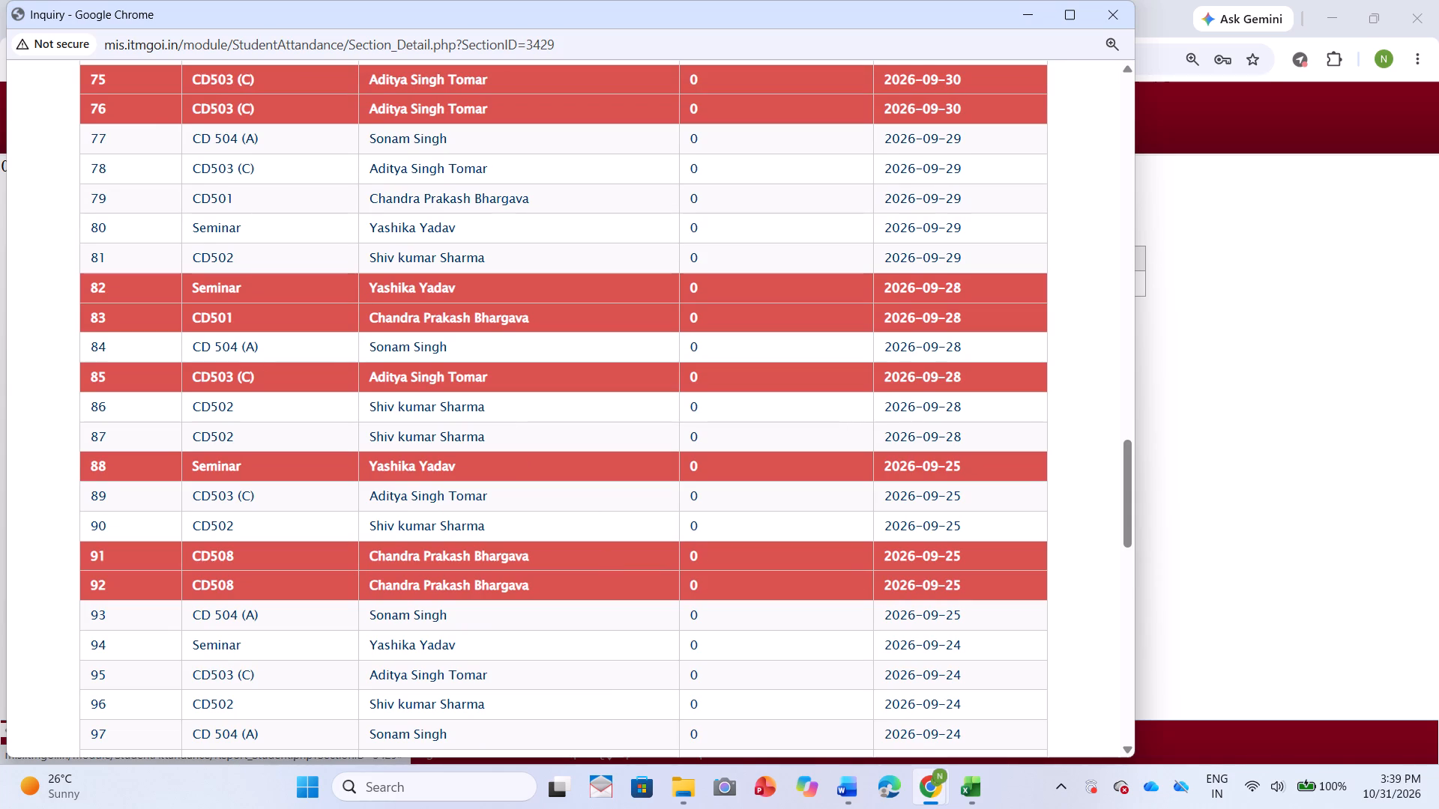
drag(372, 342, 1043, 359)
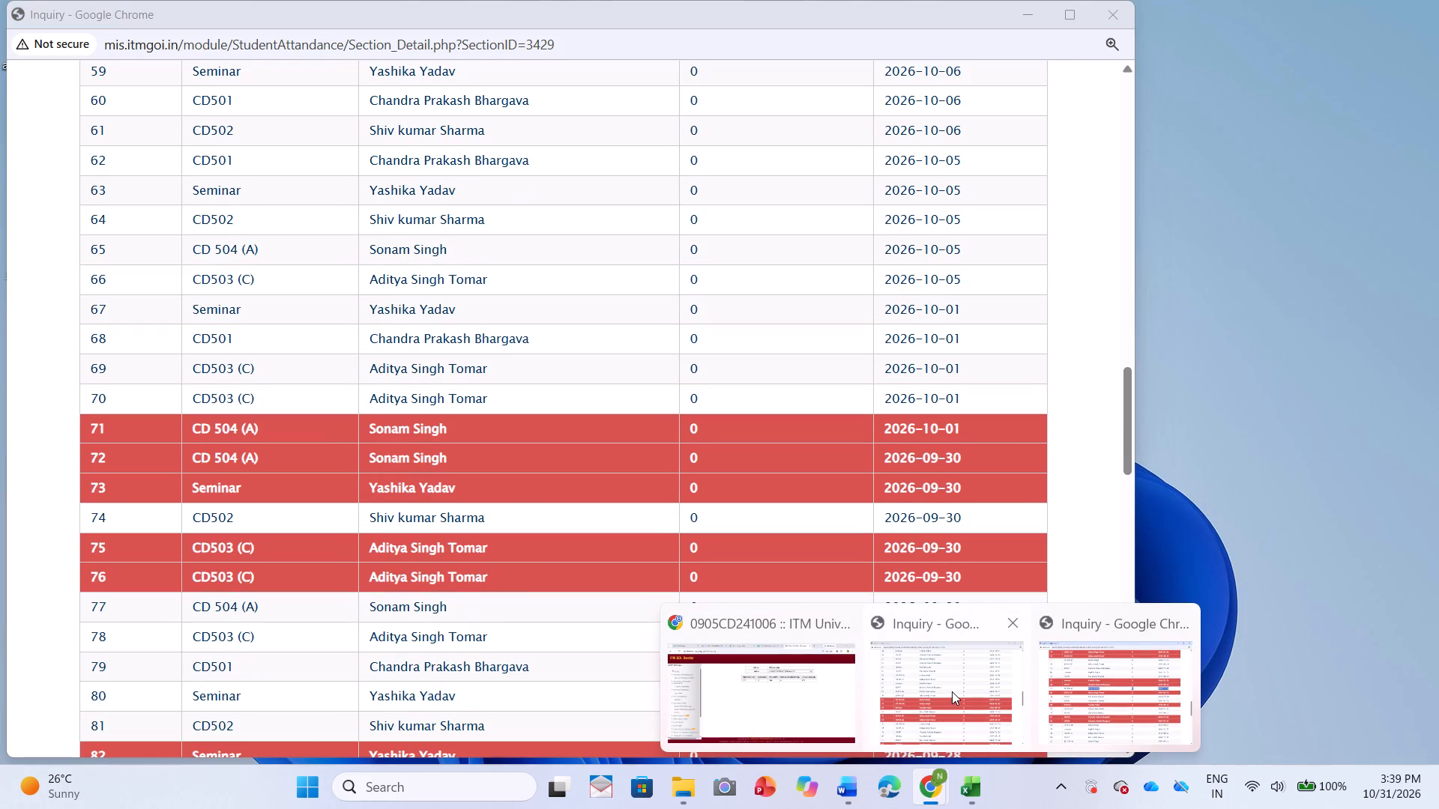
Close the duplicate Inquiry window and the CS-DS Attendance spreadsheet tab, and bring back the NCC application image in Google Drive.
click(1012, 621)
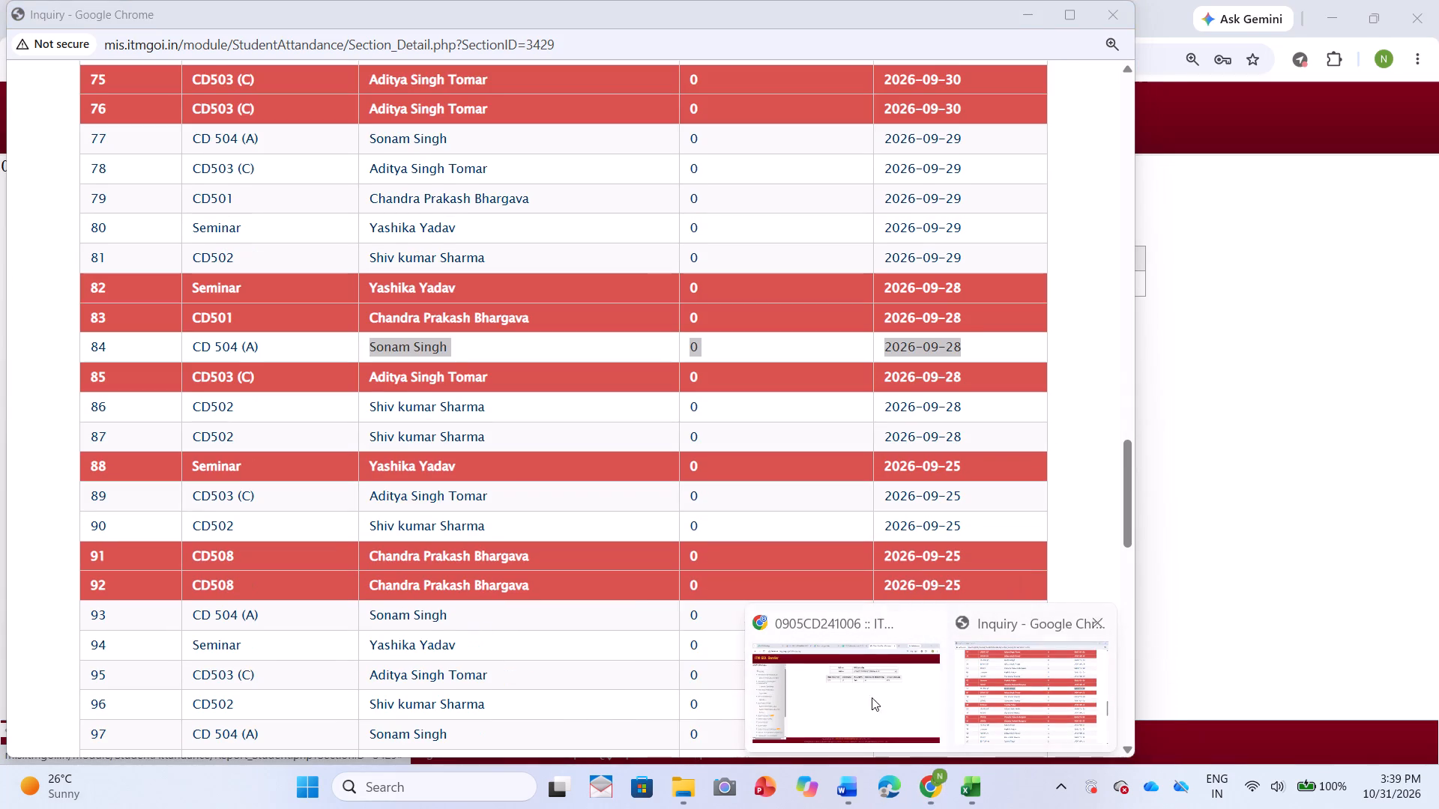
click(860, 697)
click(725, 0)
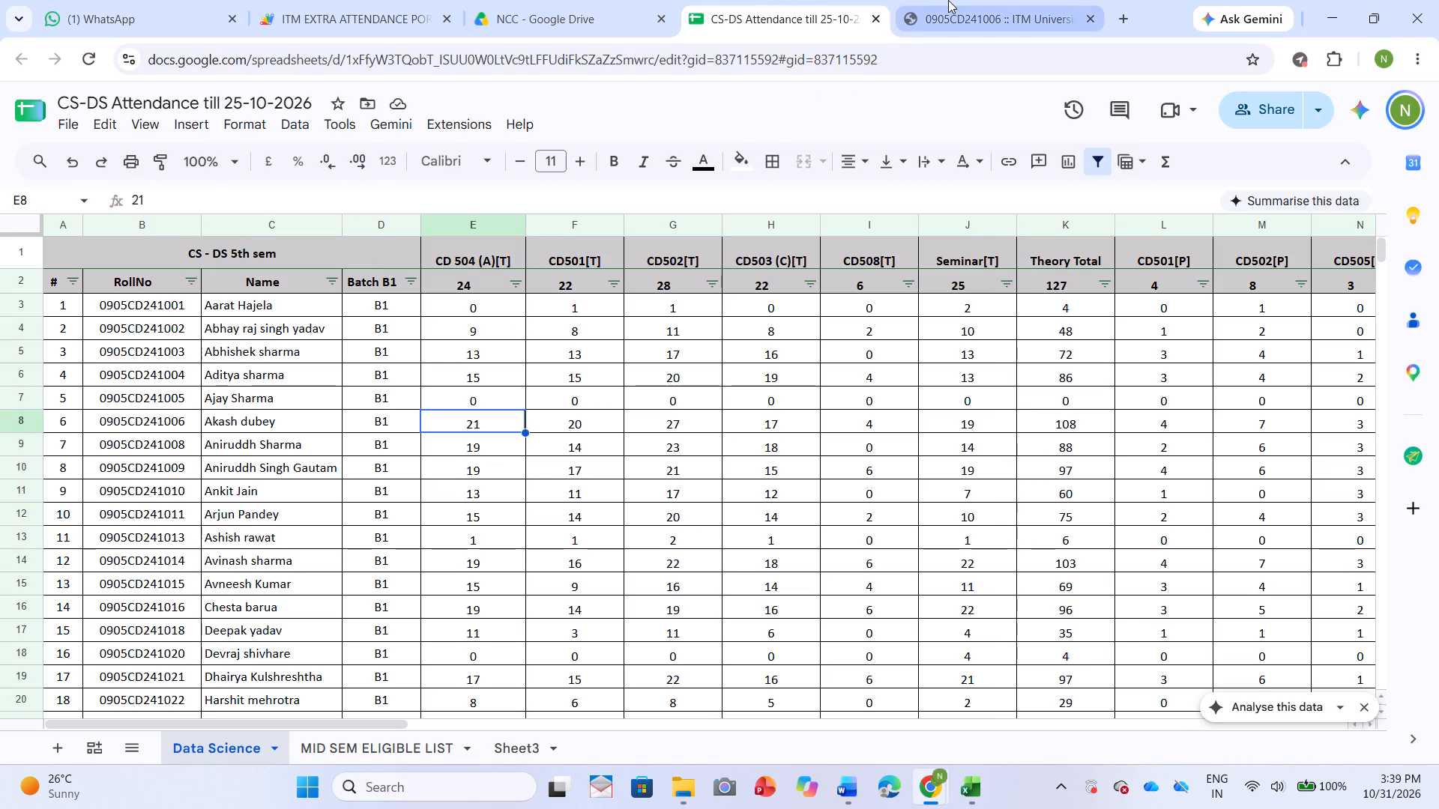
click(875, 17)
click(560, 22)
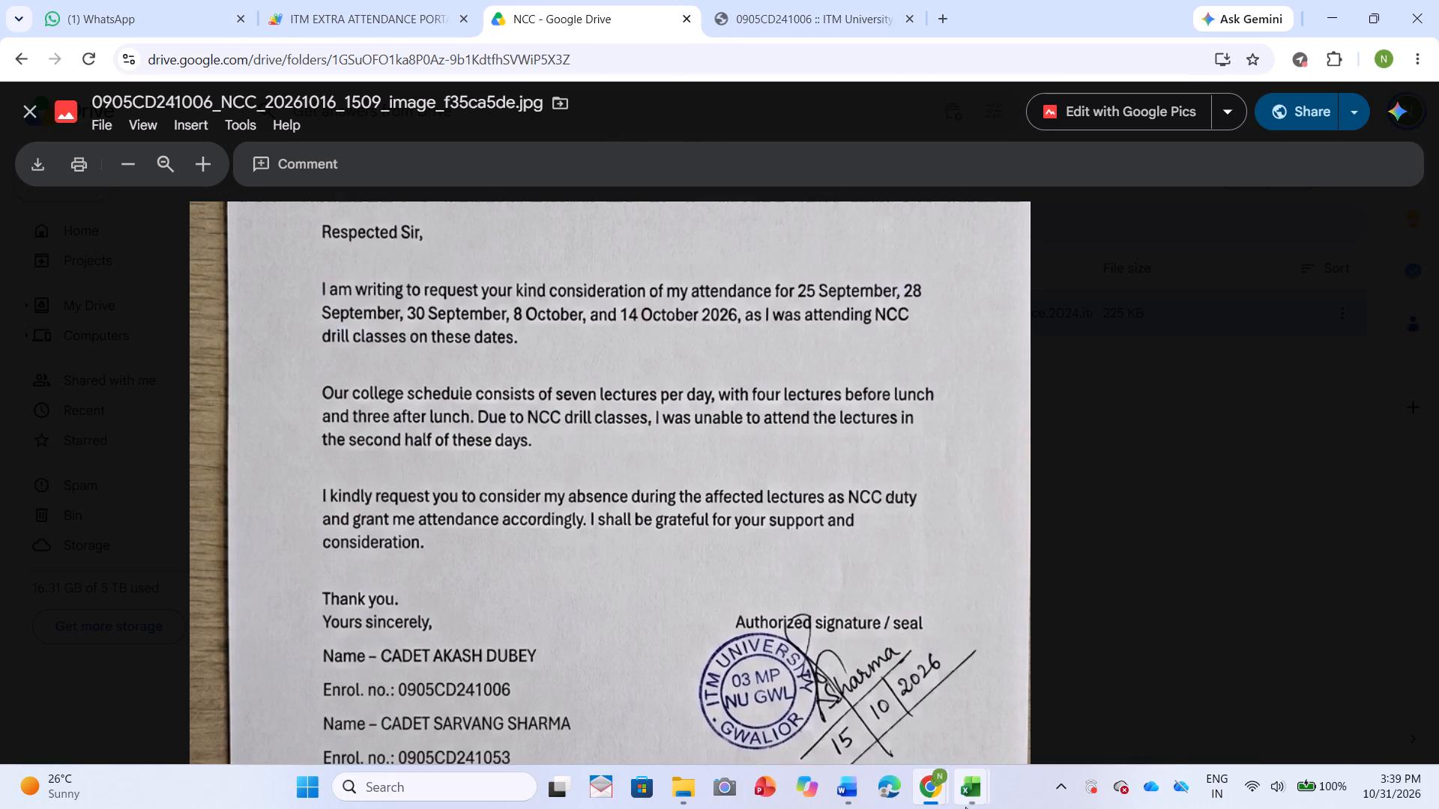
Return to the held-class details and check the September entries against the NCC dates, including the subject-wise attendance summary.
click(993, 685)
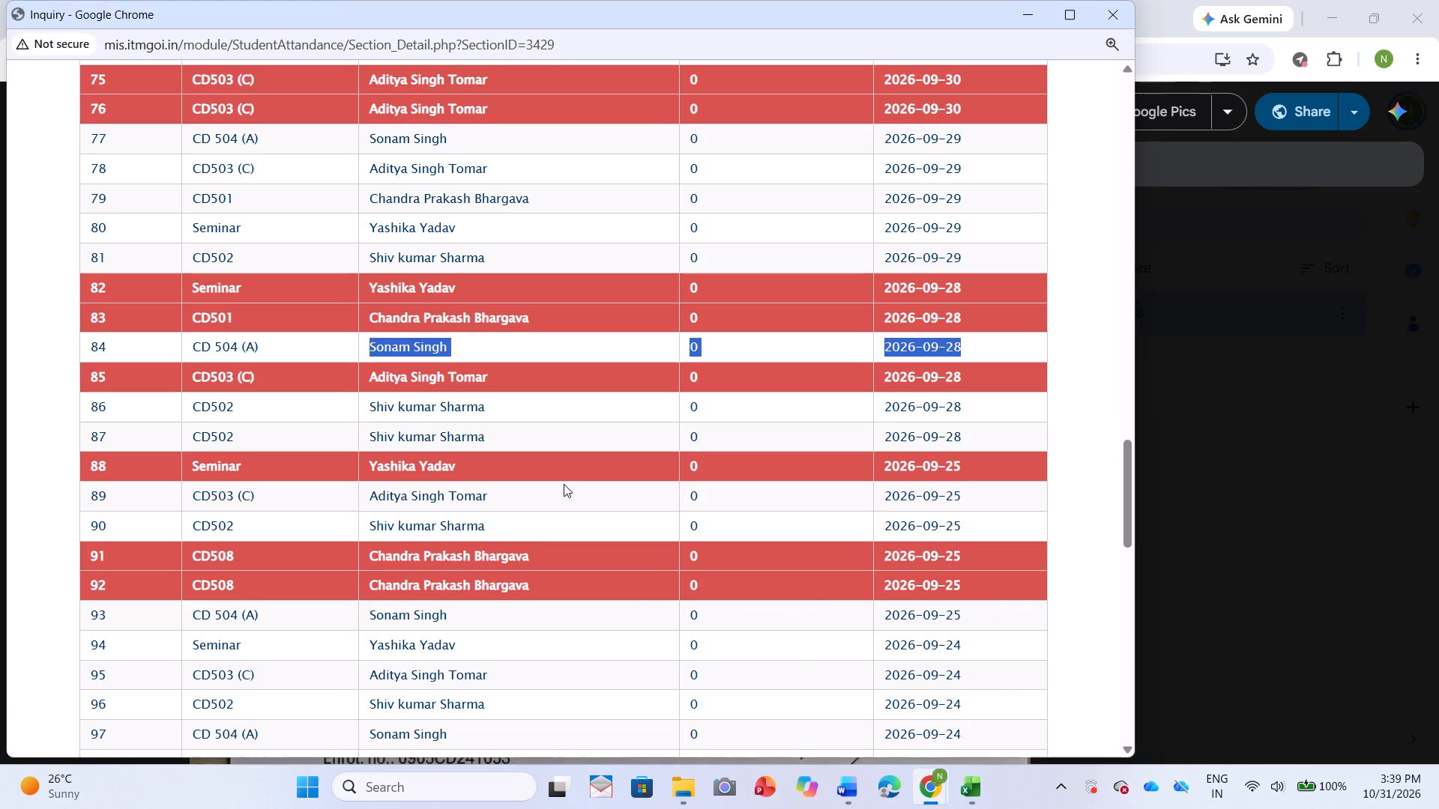
click(564, 484)
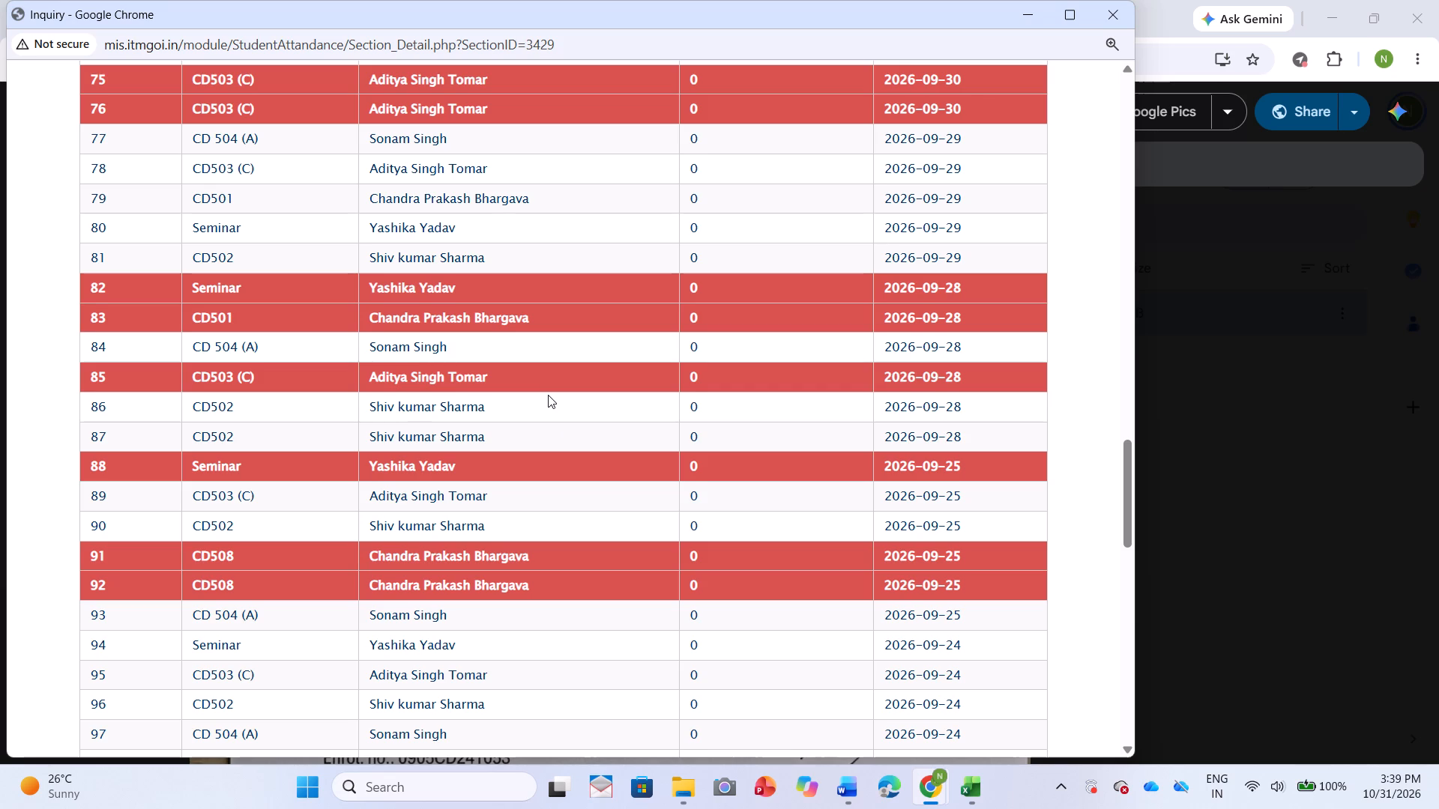
scroll(548, 395, down, 14)
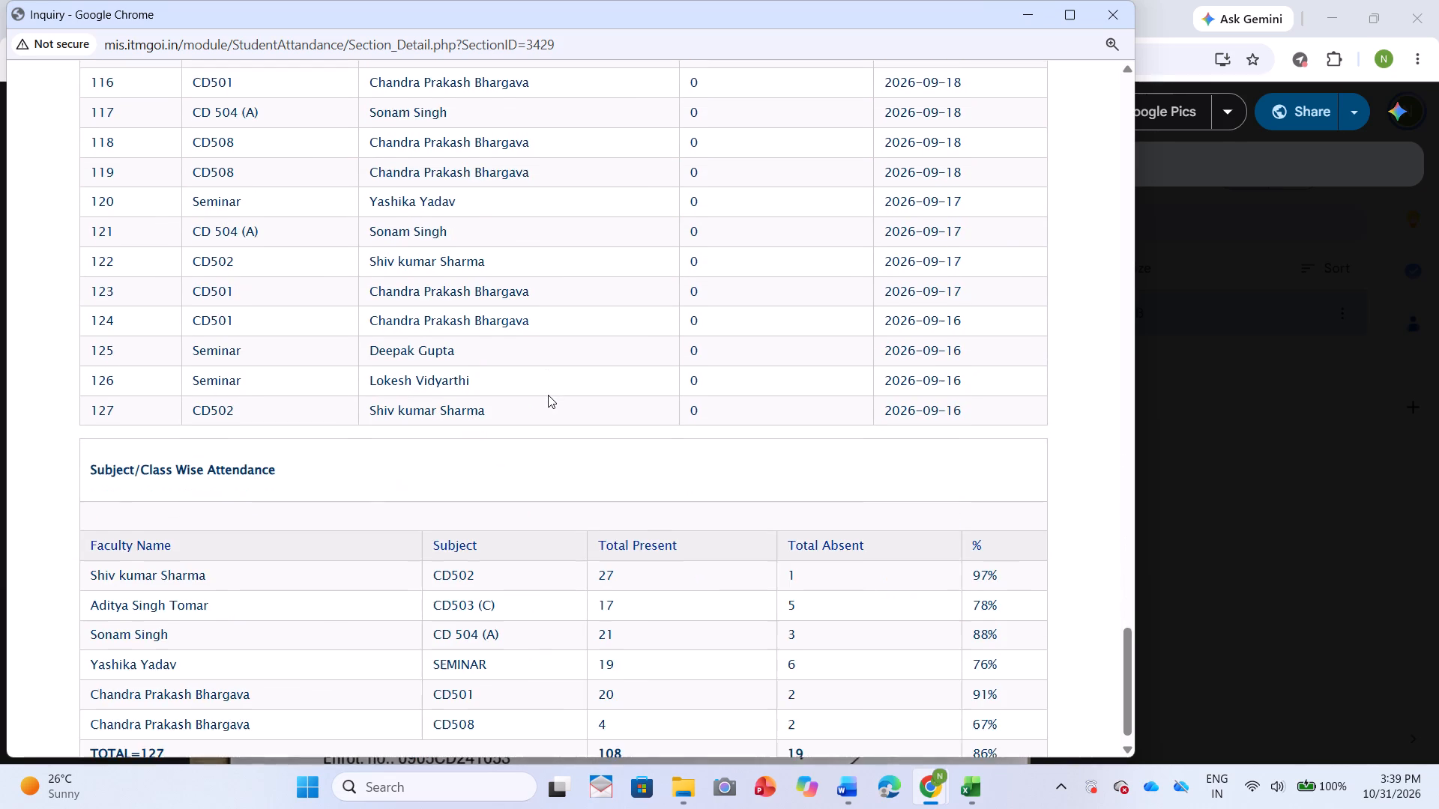
scroll(548, 395, down, 3)
scroll(548, 395, up, 14)
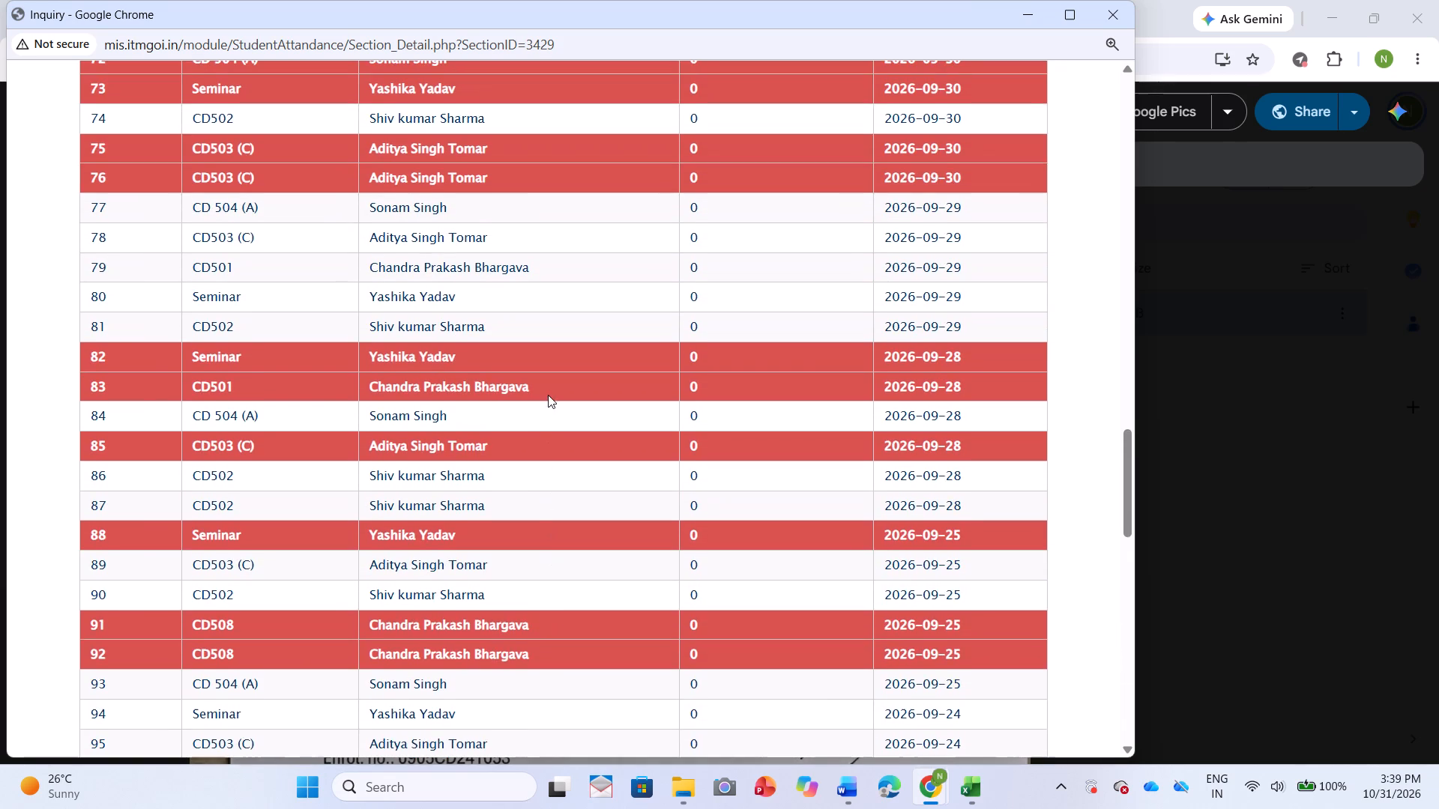
Examine the October attendance entries in the held-class list, from the start of the month up to 2026-10-30, for absences.
scroll(548, 395, up, 2)
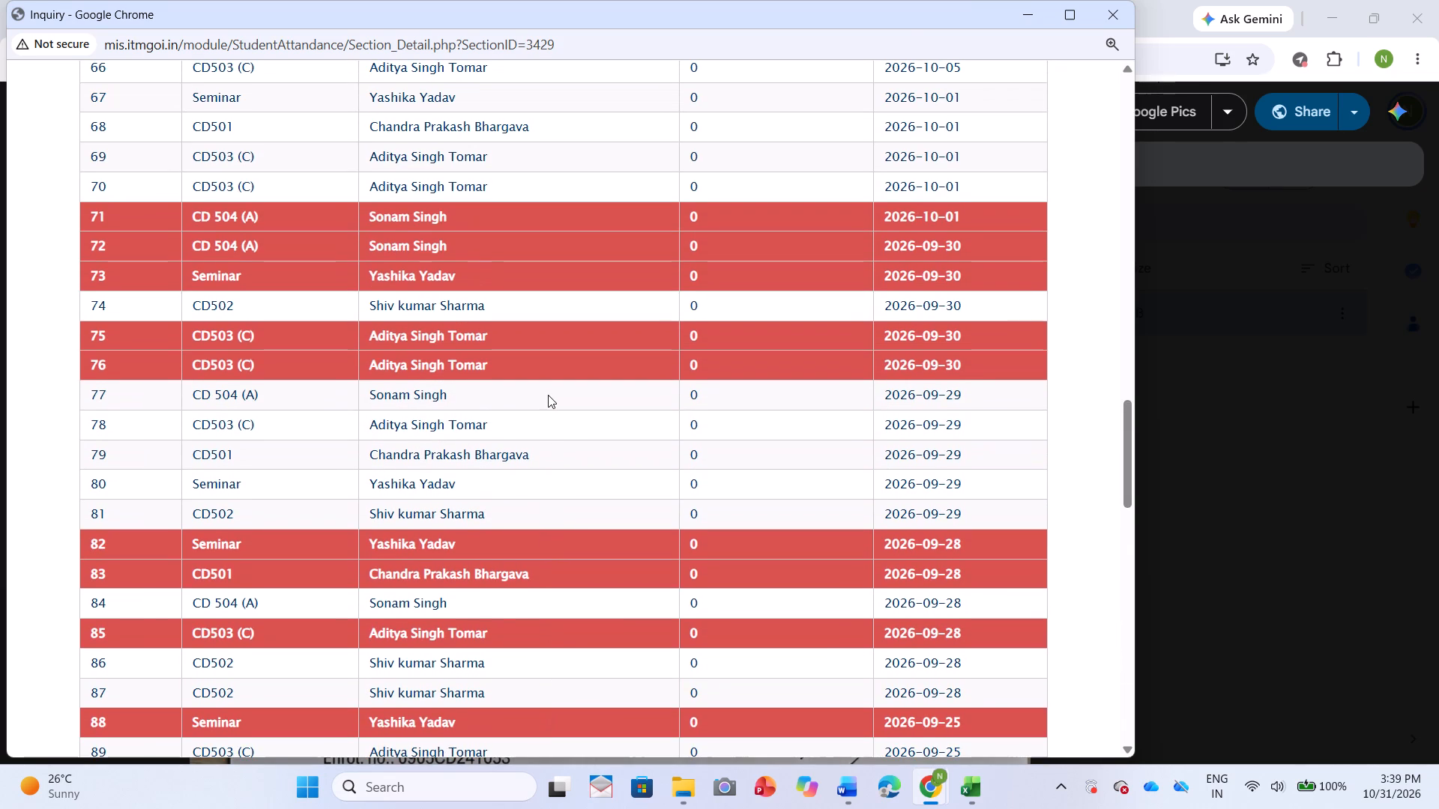
scroll(548, 395, up, 8)
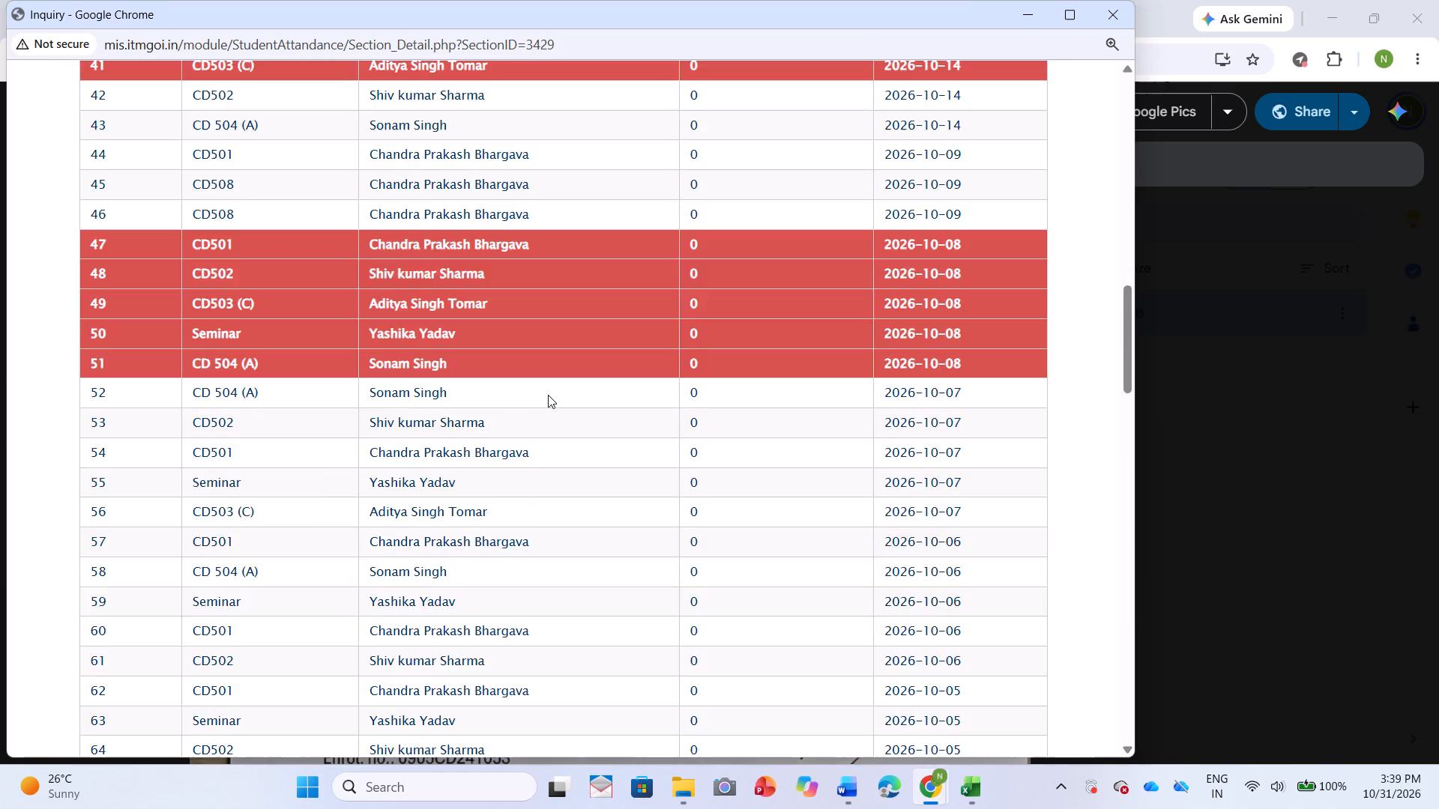
scroll(548, 395, up, 10)
scroll(548, 395, up, 13)
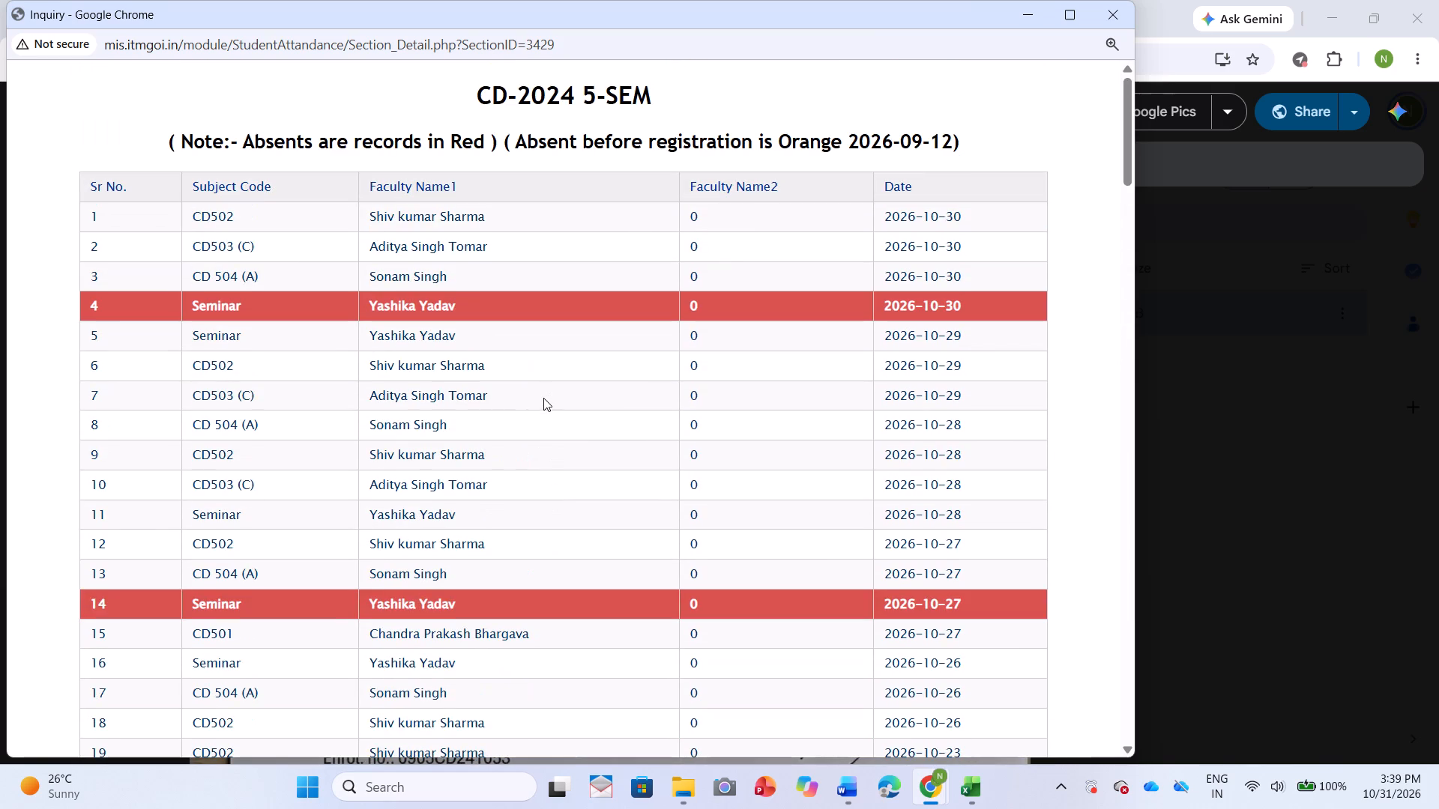
drag(190, 309, 923, 527)
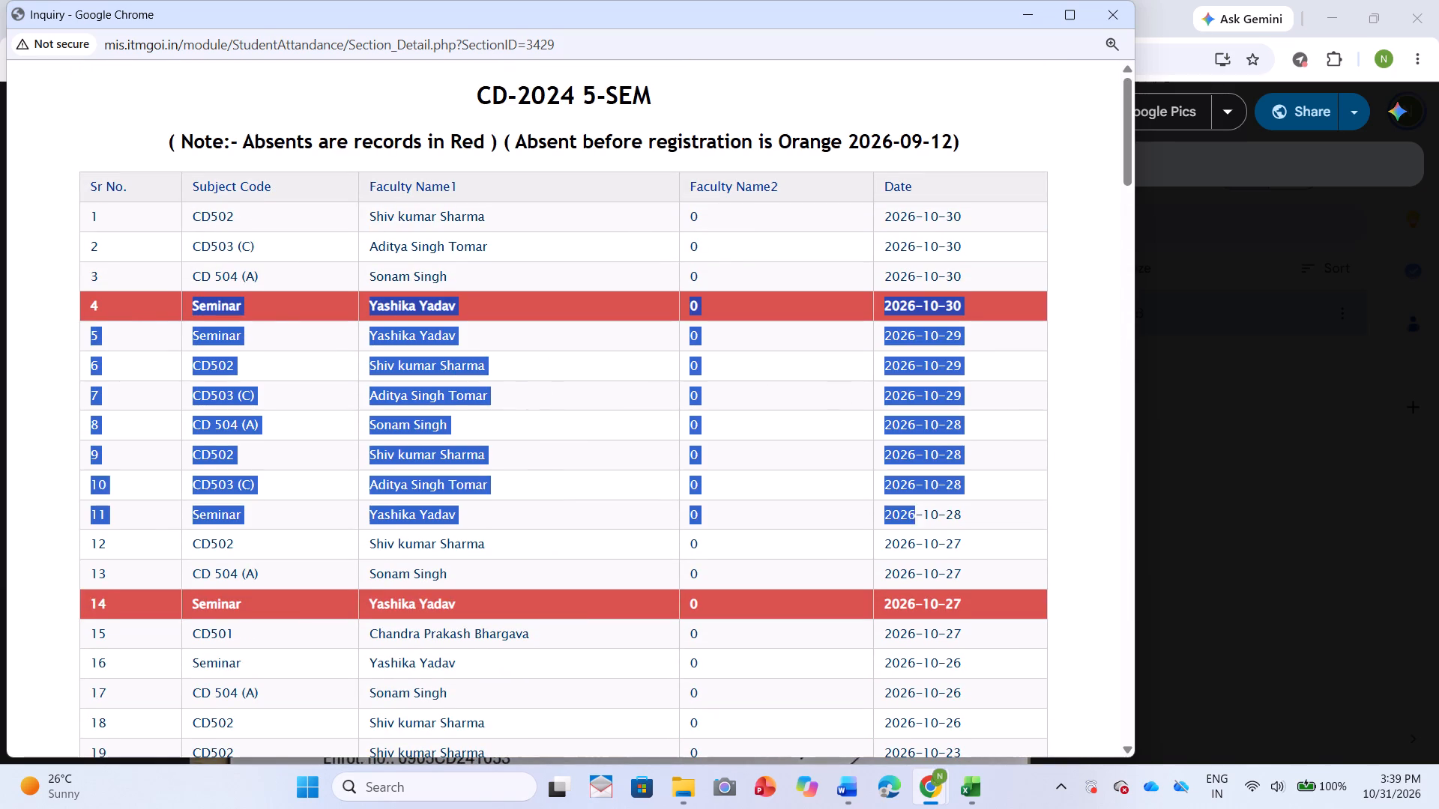
drag(923, 527, 984, 608)
click(634, 599)
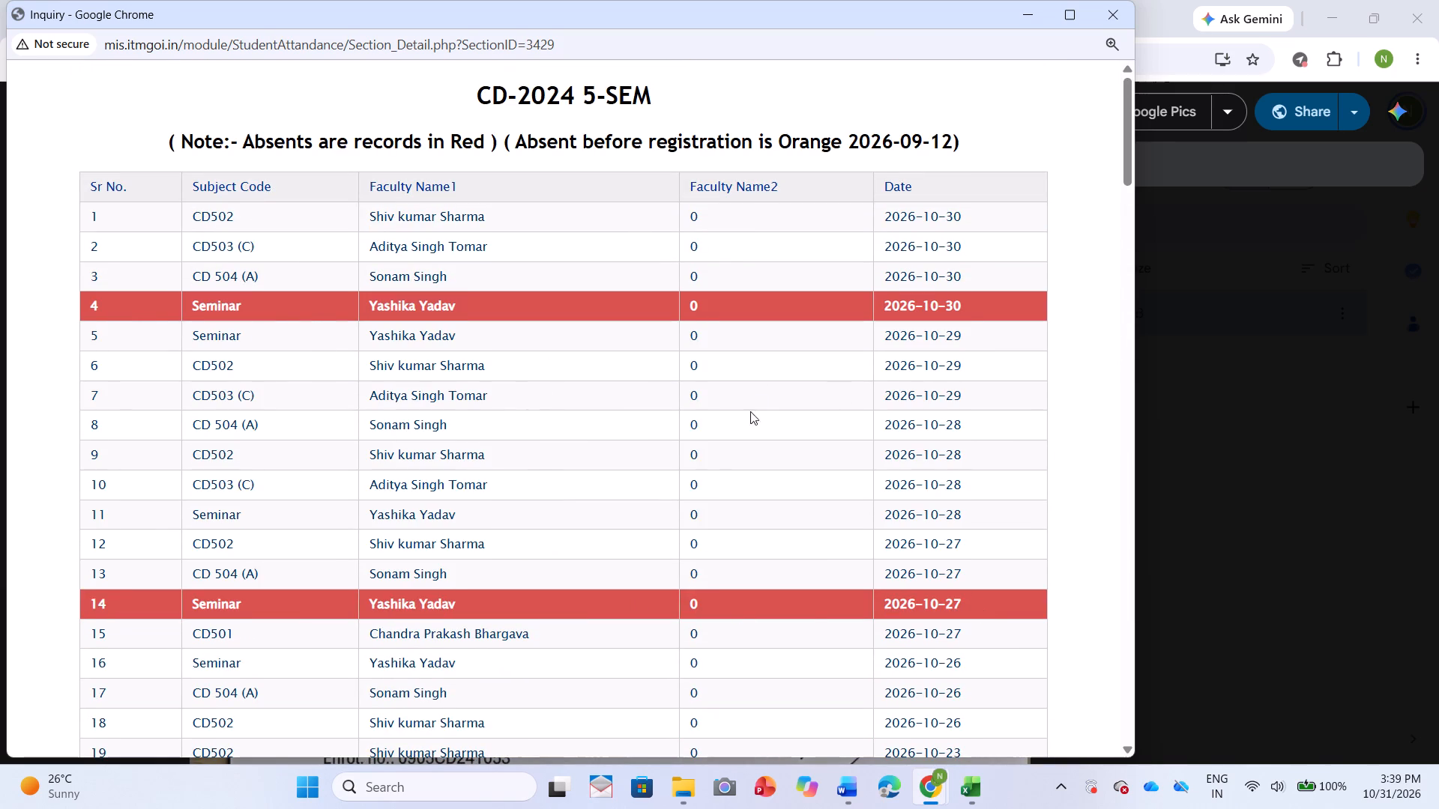
scroll(761, 399, up, 6)
scroll(678, 366, down, 2)
scroll(678, 367, up, 5)
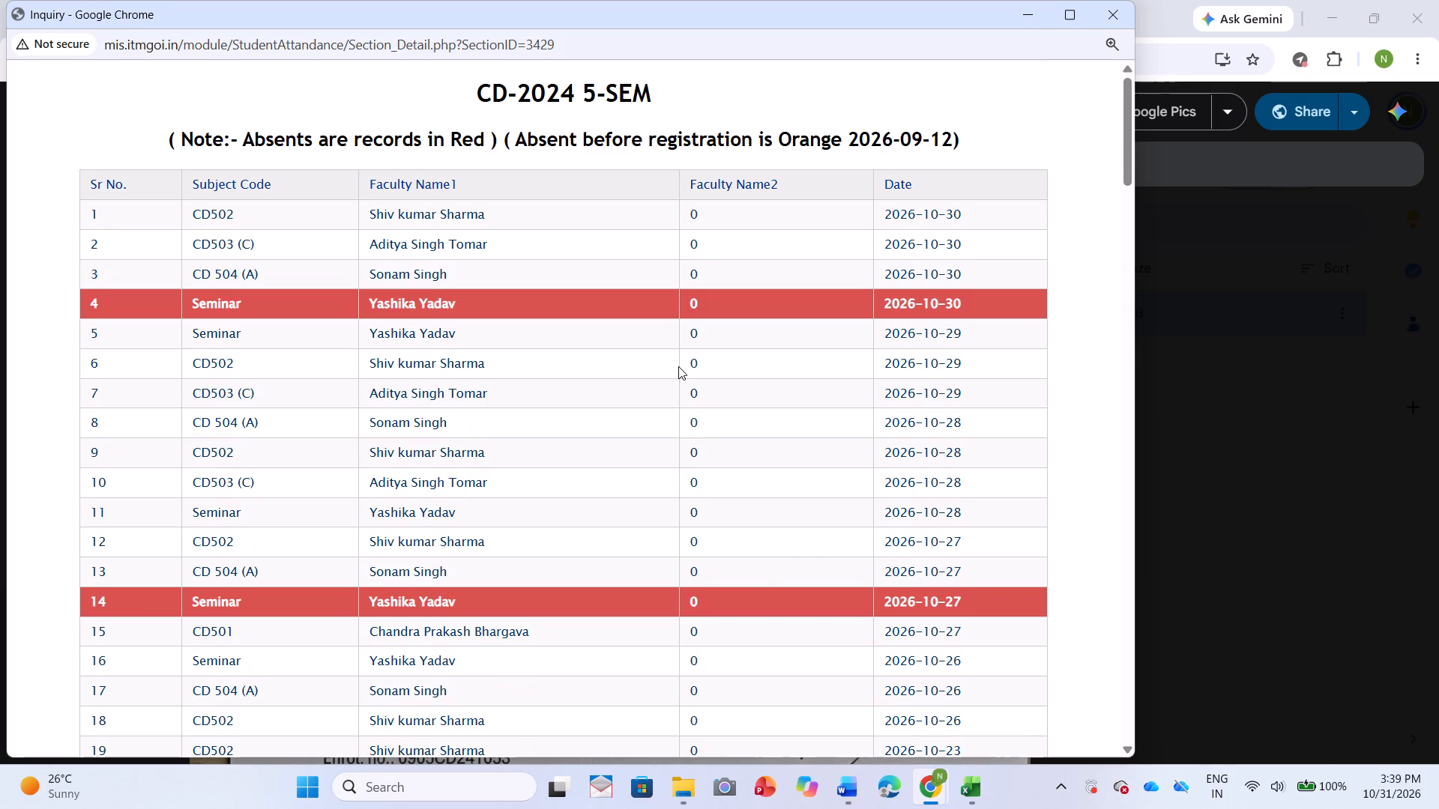
scroll(678, 366, down, 17)
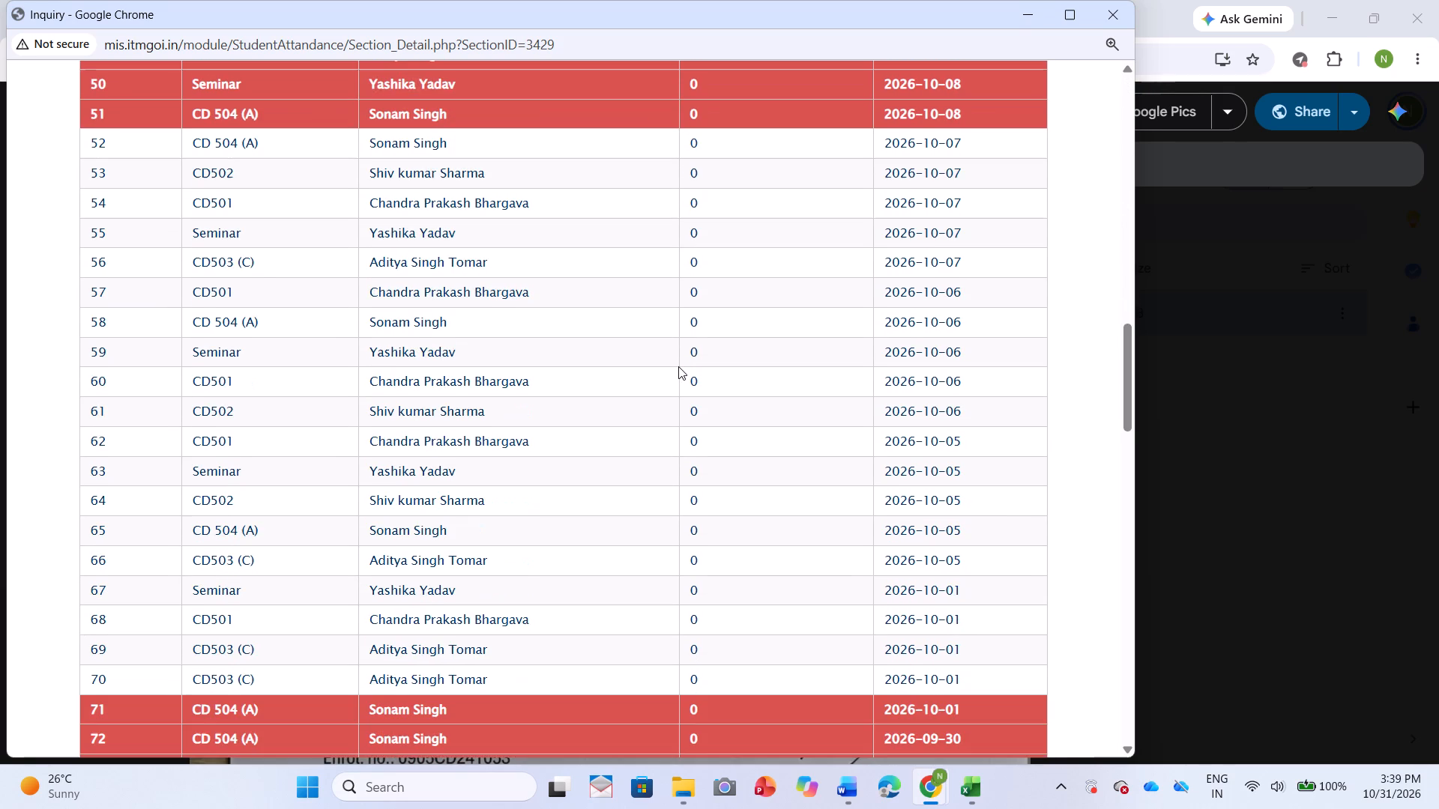
Recheck the held-class entries for absences, from 2026-10-21 back through September to the end of the list.
scroll(678, 366, up, 5)
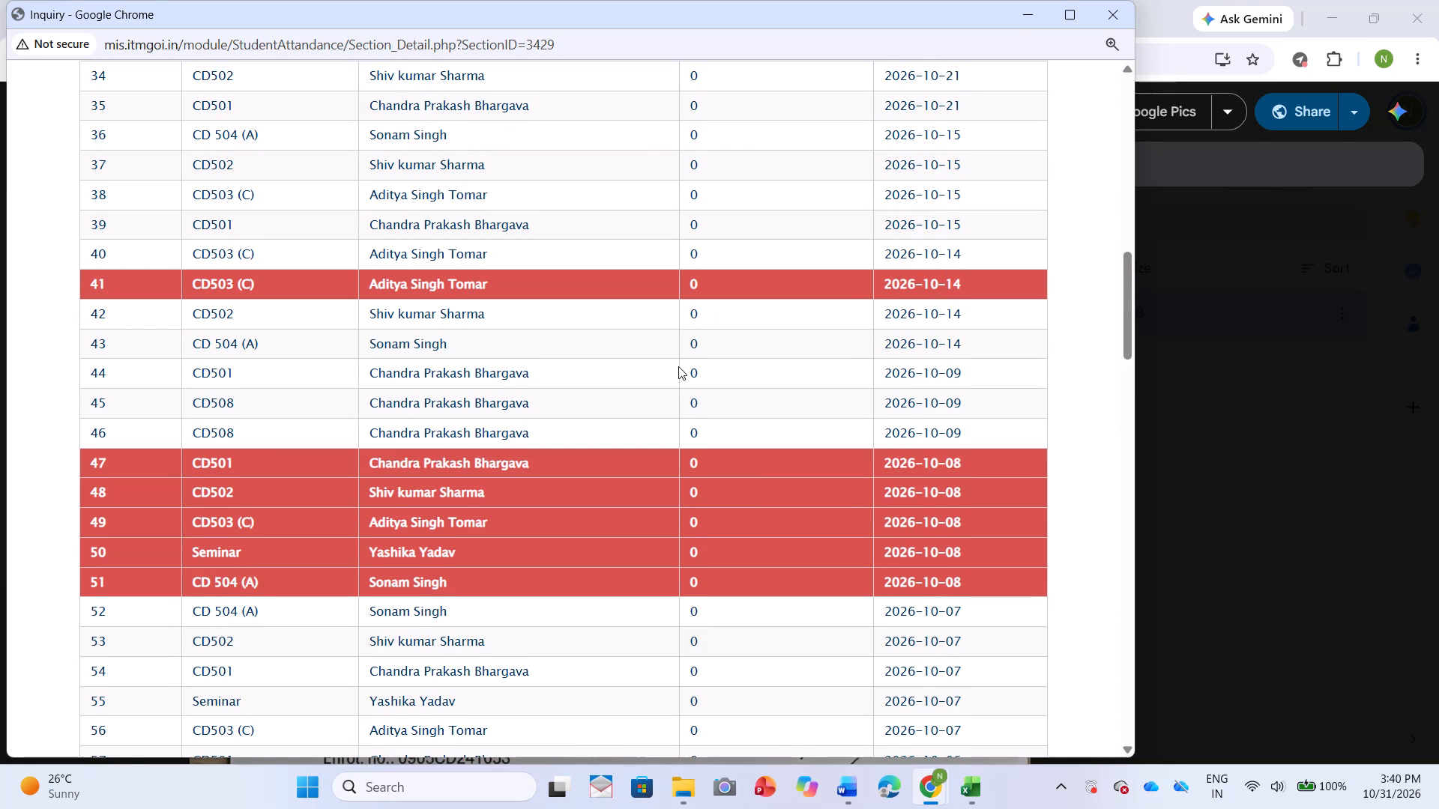
scroll(678, 366, down, 13)
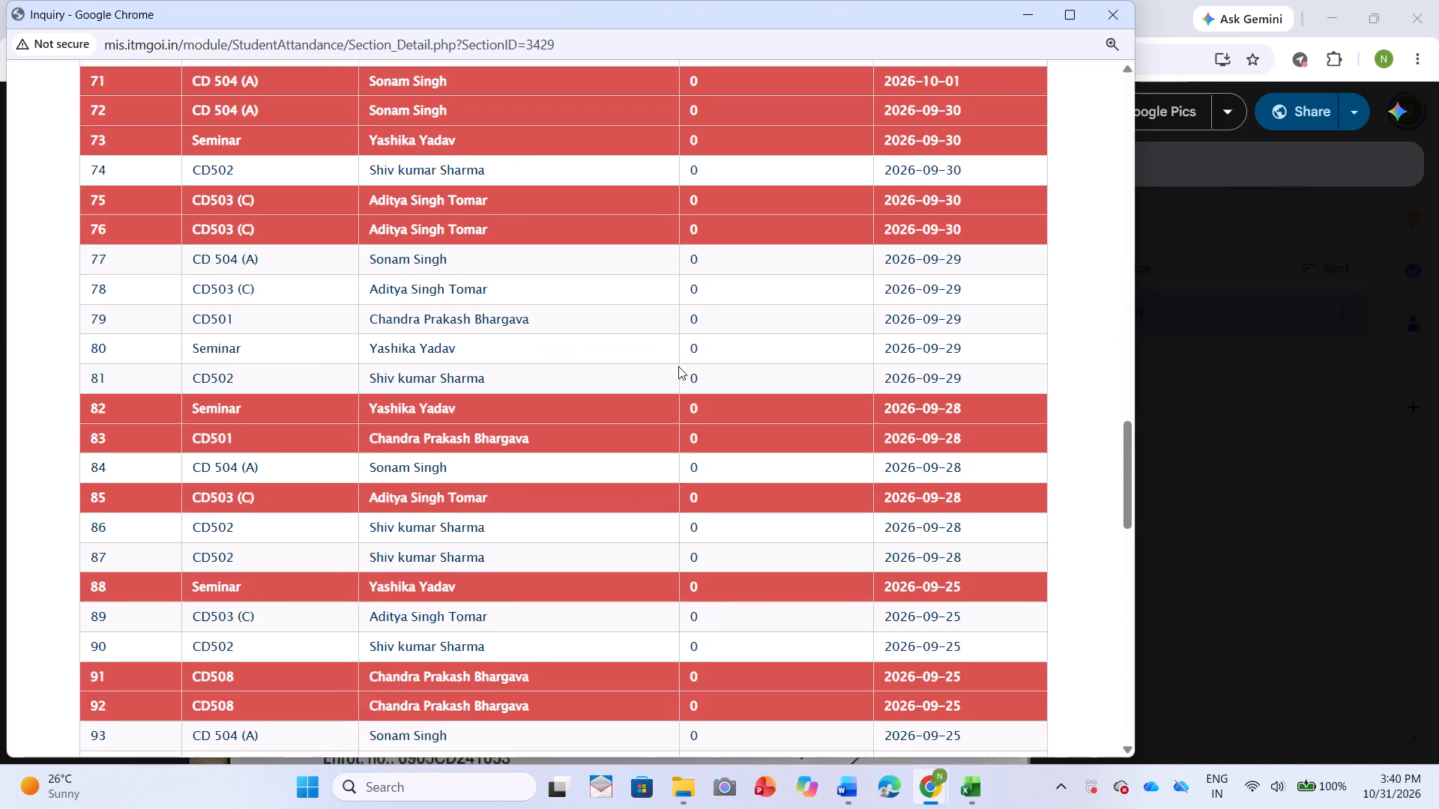
scroll(678, 366, down, 10)
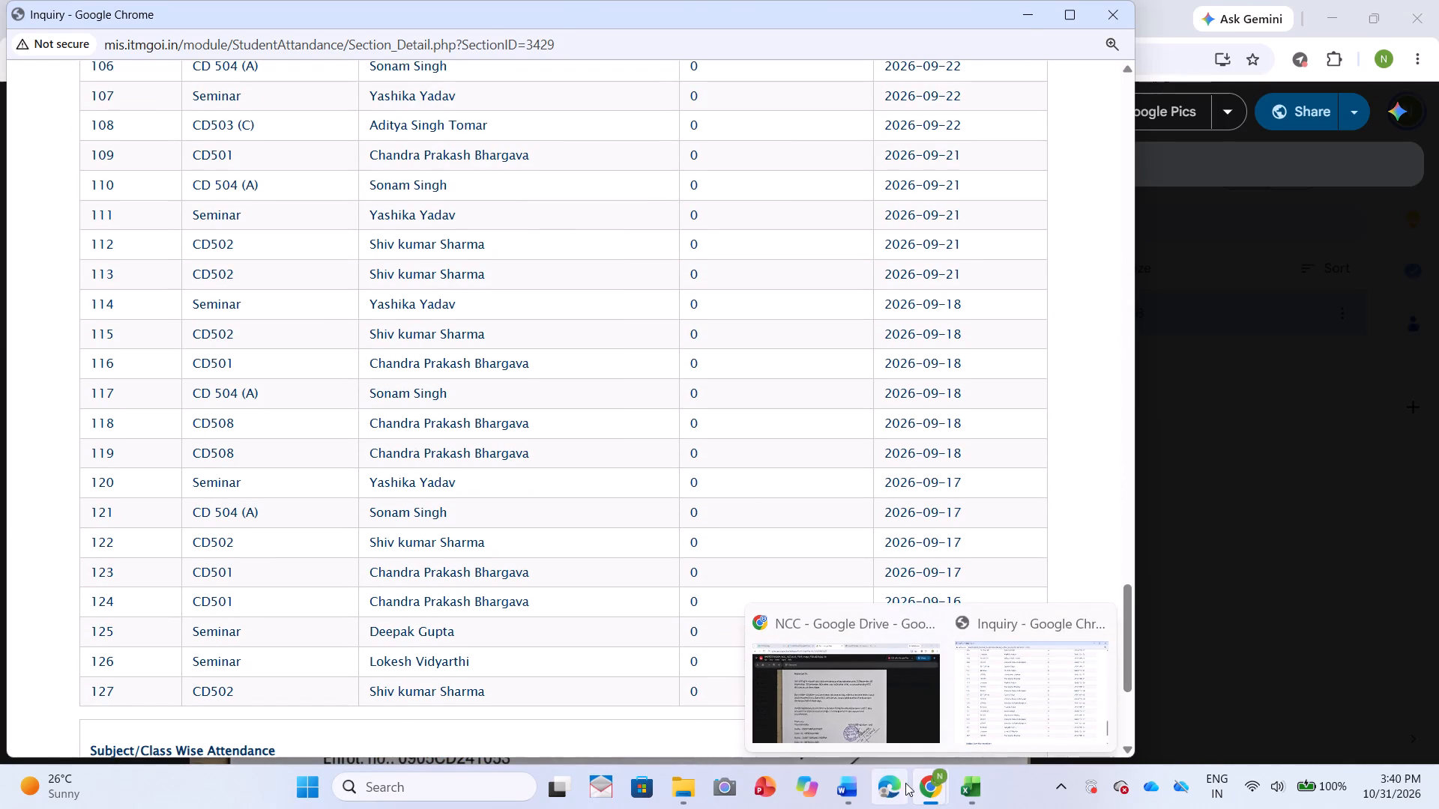
Return to the NCC application image in Google Drive and close the student's ITM University tab beside it.
click(864, 724)
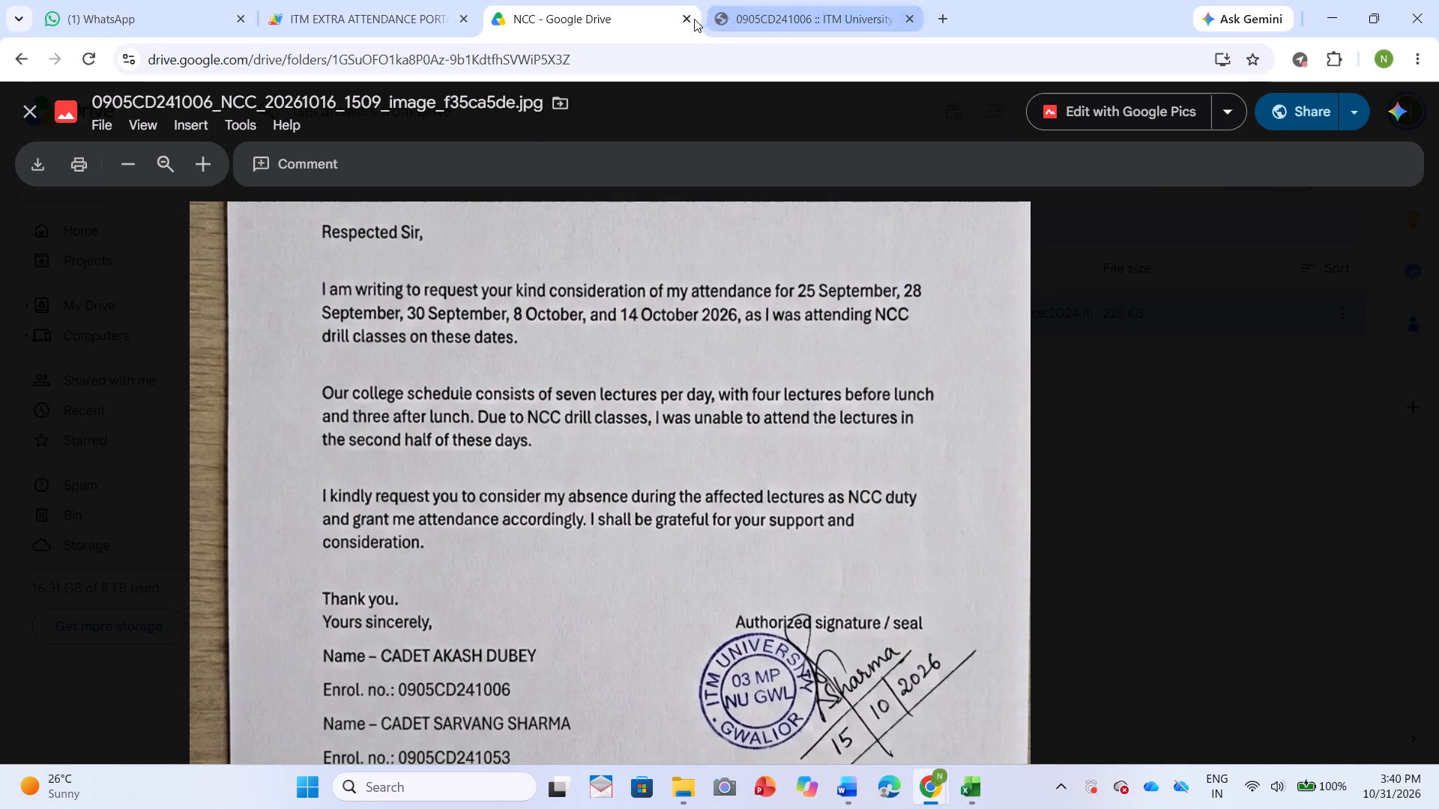
click(910, 14)
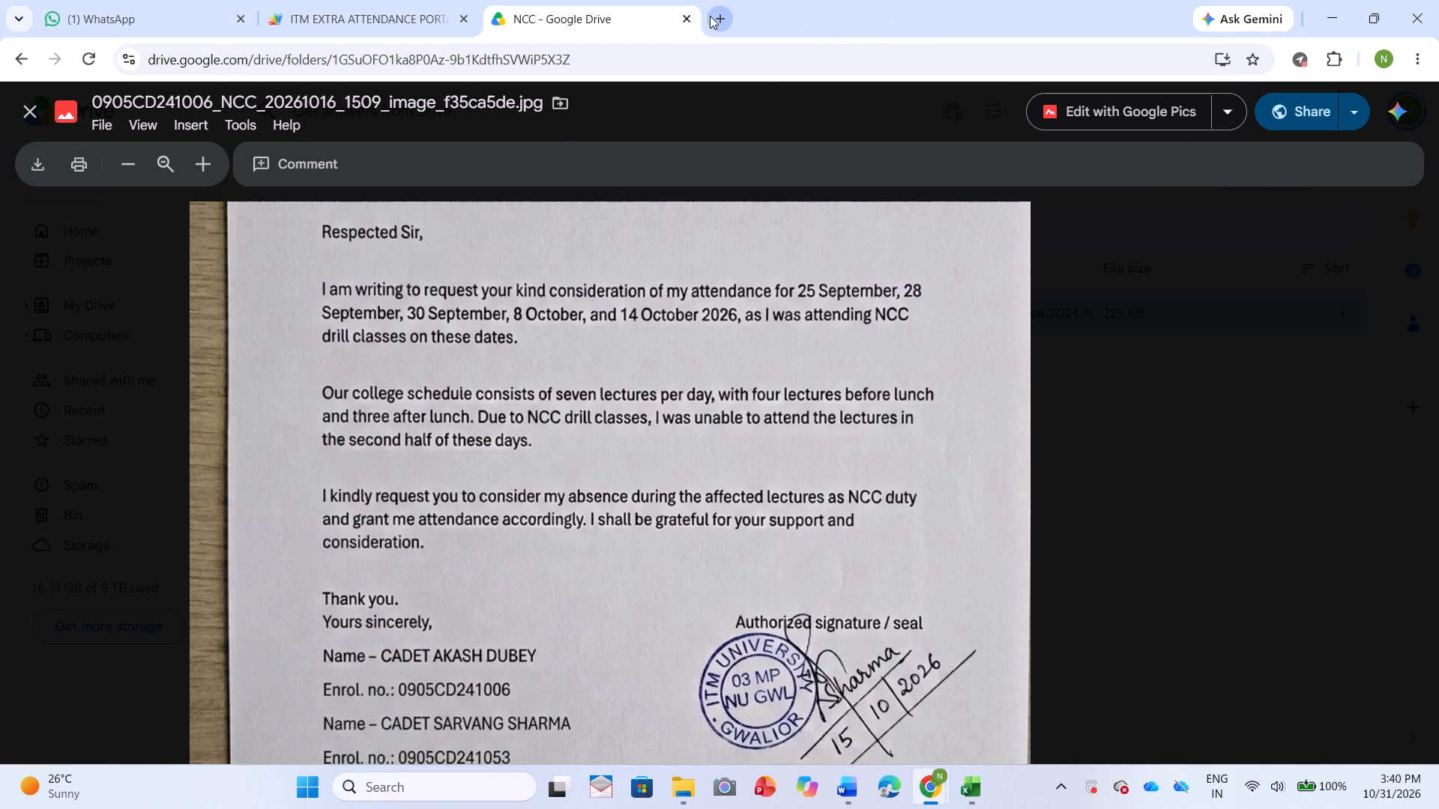
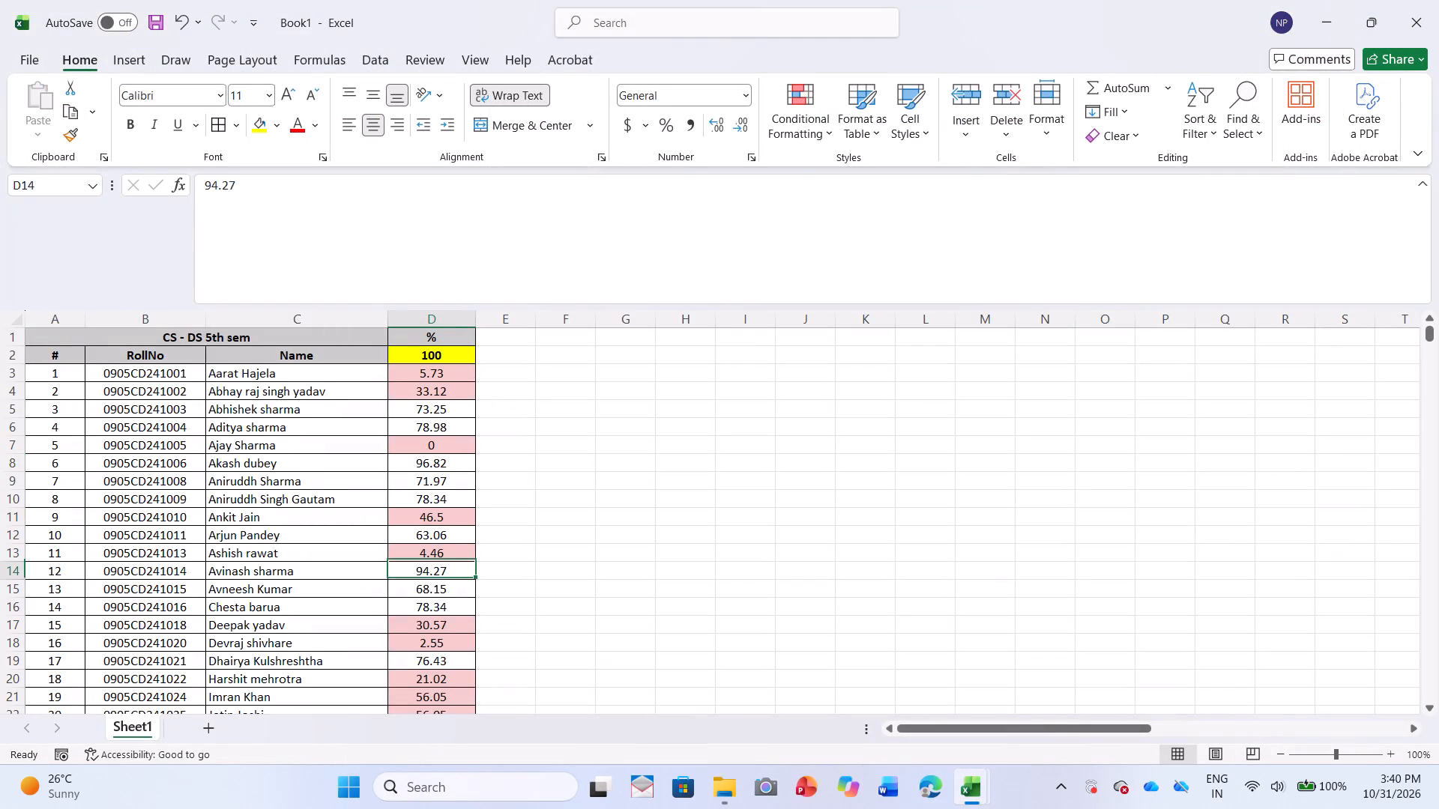
Close the Book1 workbook containing the CS - DS 5th sem attendance percentage list.
click(480, 661)
scroll(656, 596, down, 4)
click(1438, 0)
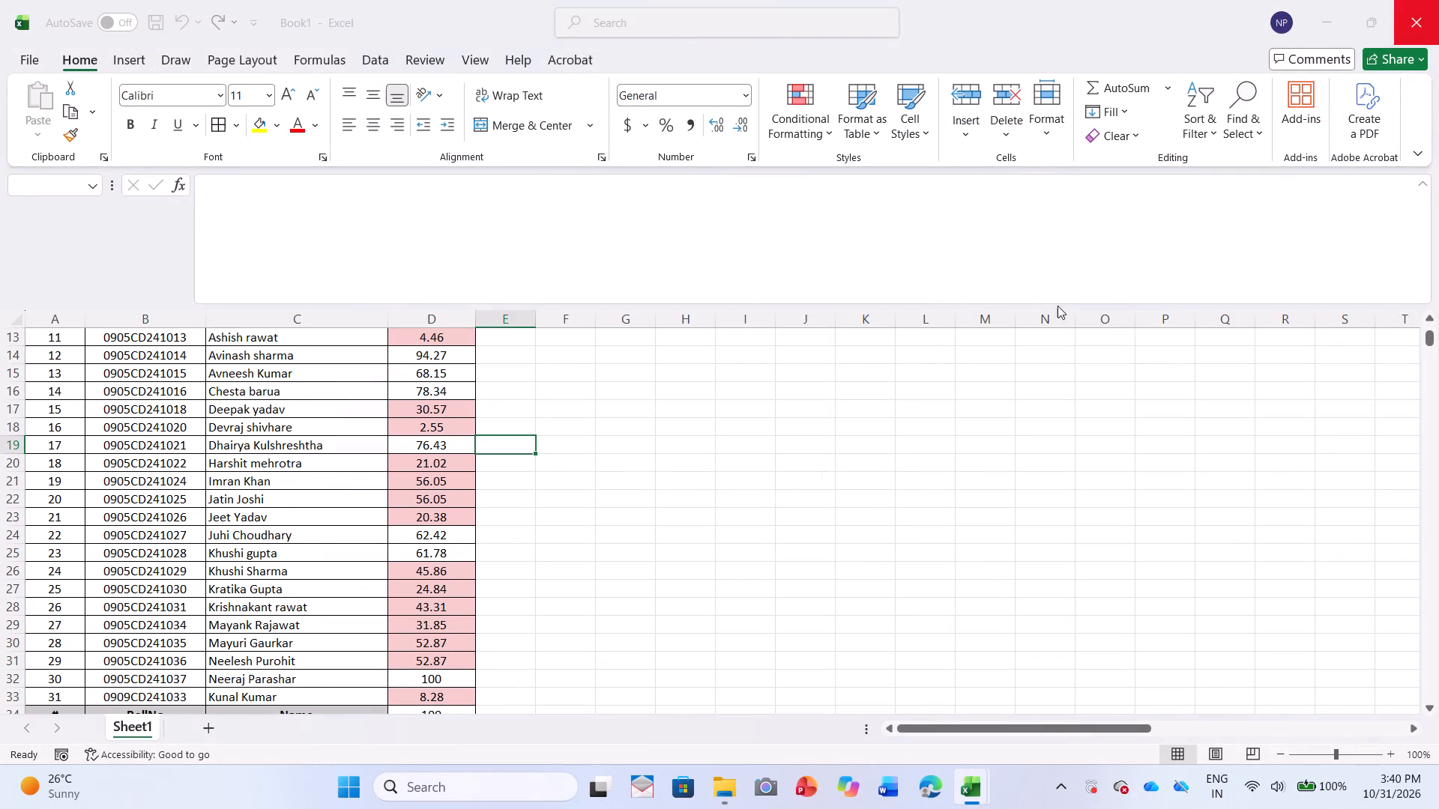
Cancel closing the Book1 workbook and keep it open without saving.
click(874, 485)
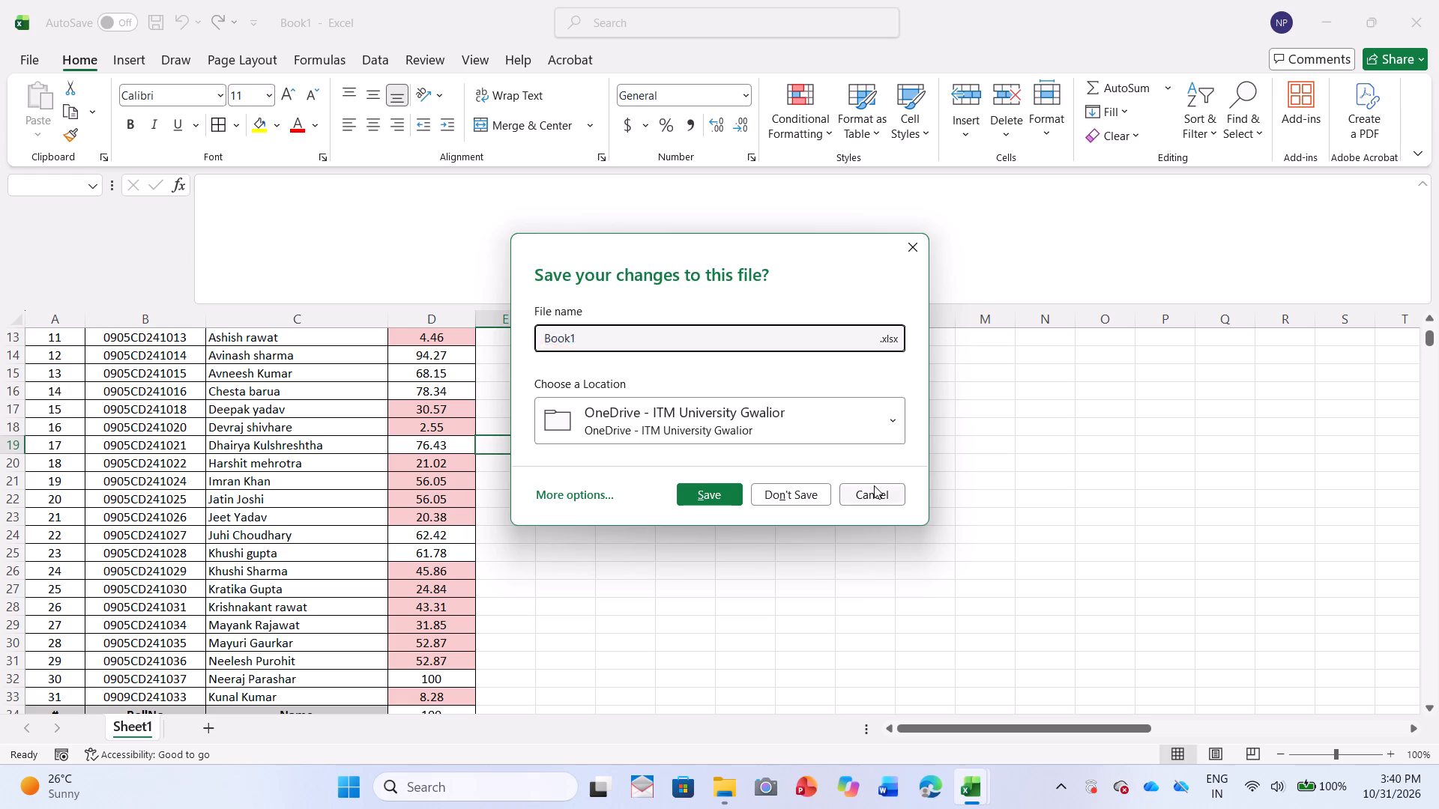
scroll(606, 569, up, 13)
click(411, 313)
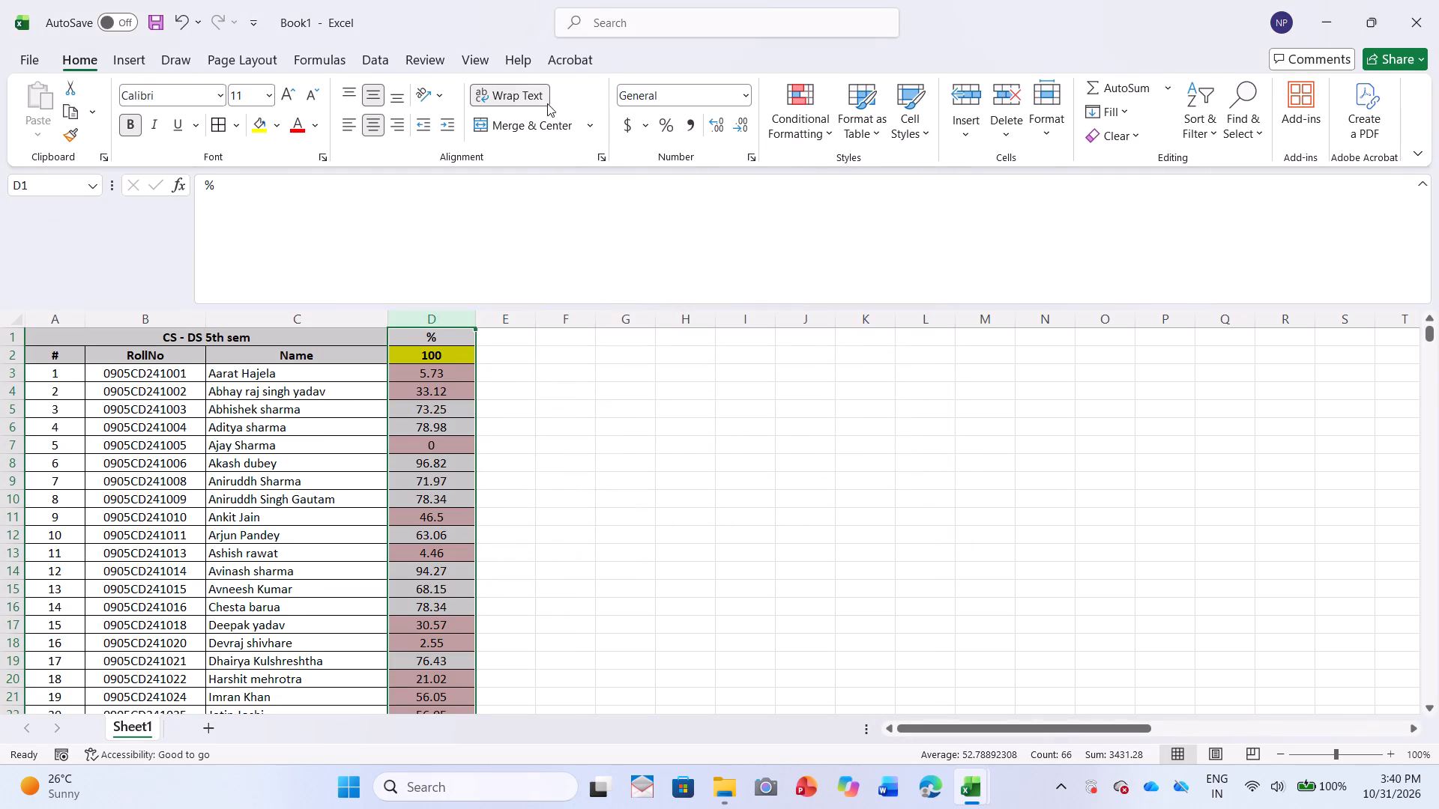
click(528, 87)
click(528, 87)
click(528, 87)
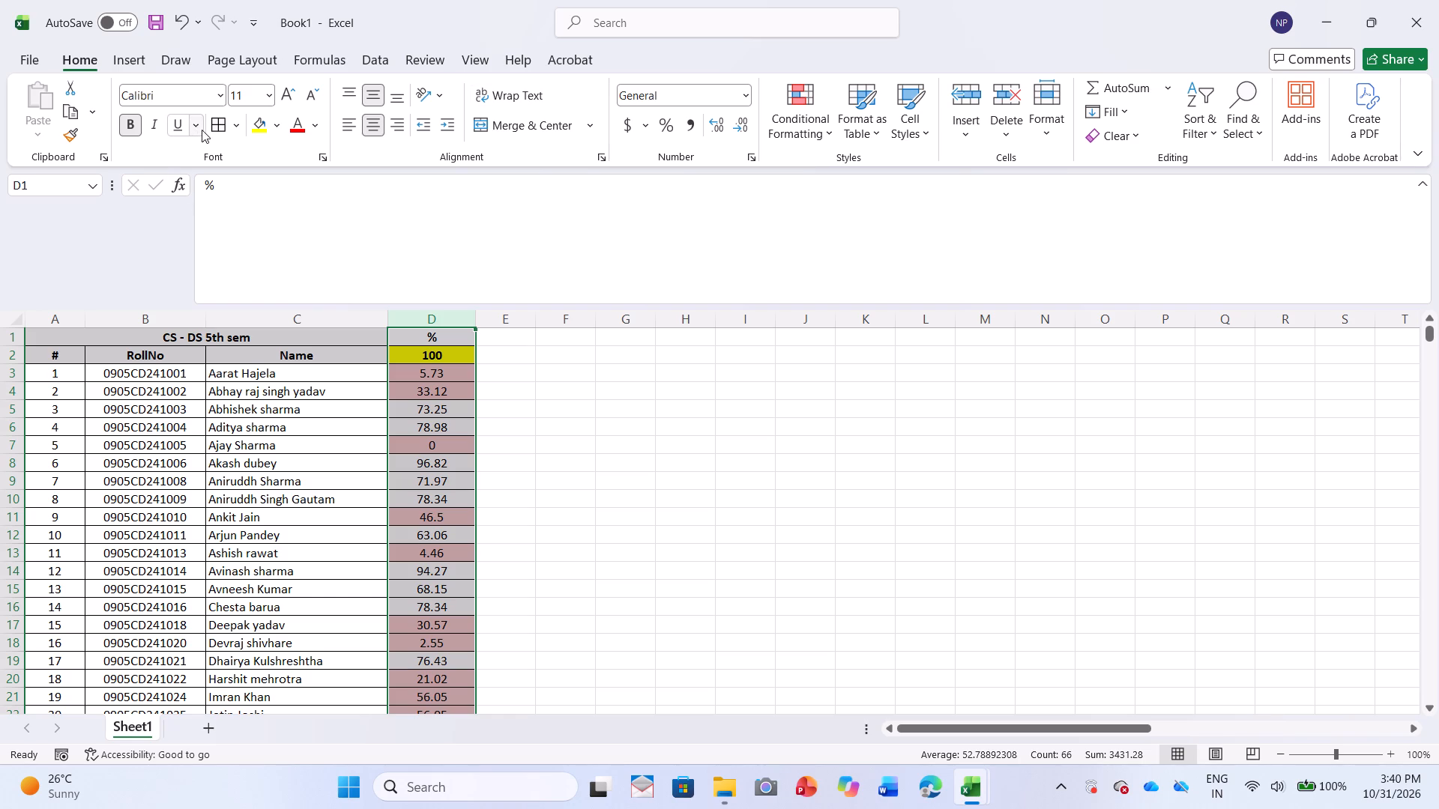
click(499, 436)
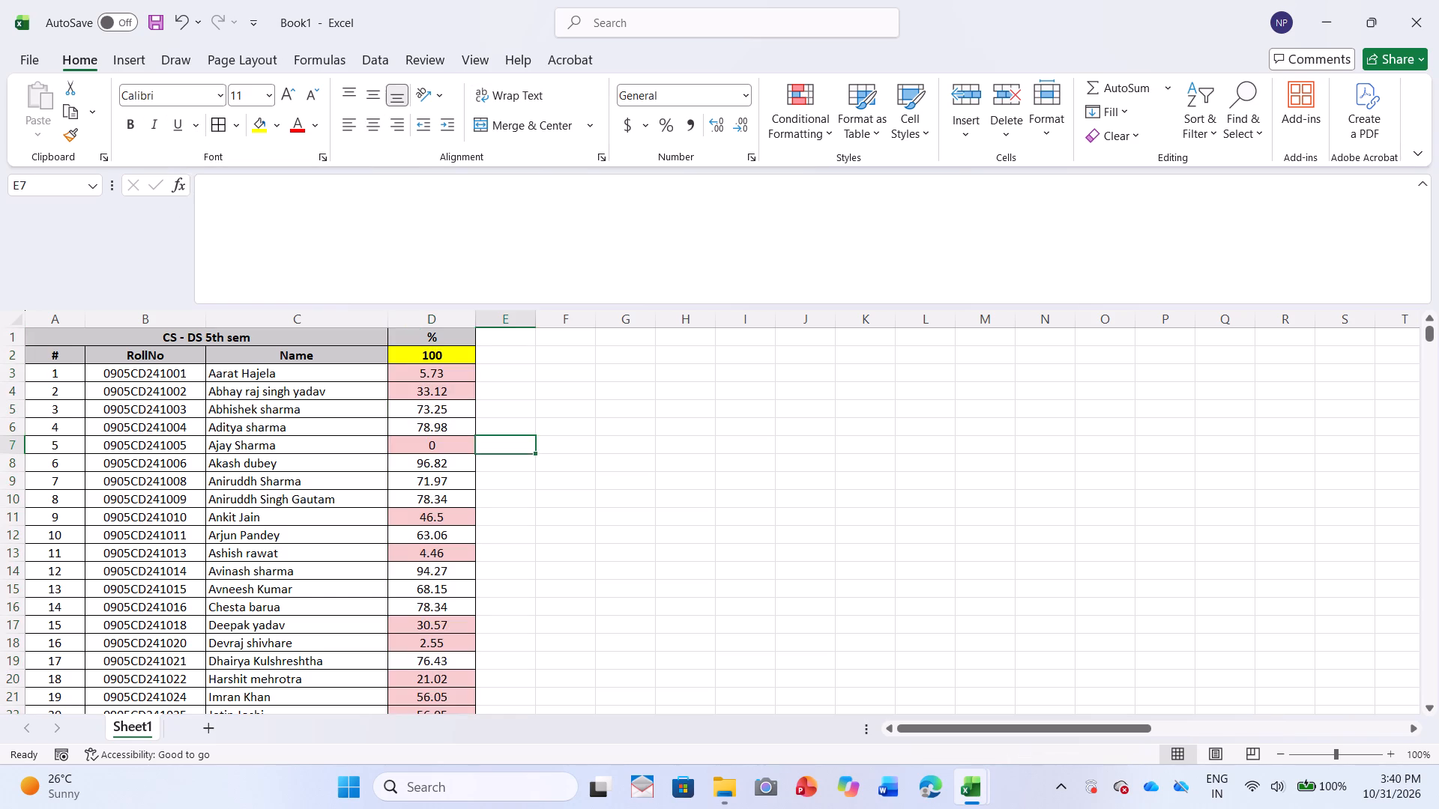
Delete the repeated header row 34 from the middle of the student list.
scroll(426, 388, down, 14)
scroll(423, 470, down, 3)
scroll(423, 516, up, 9)
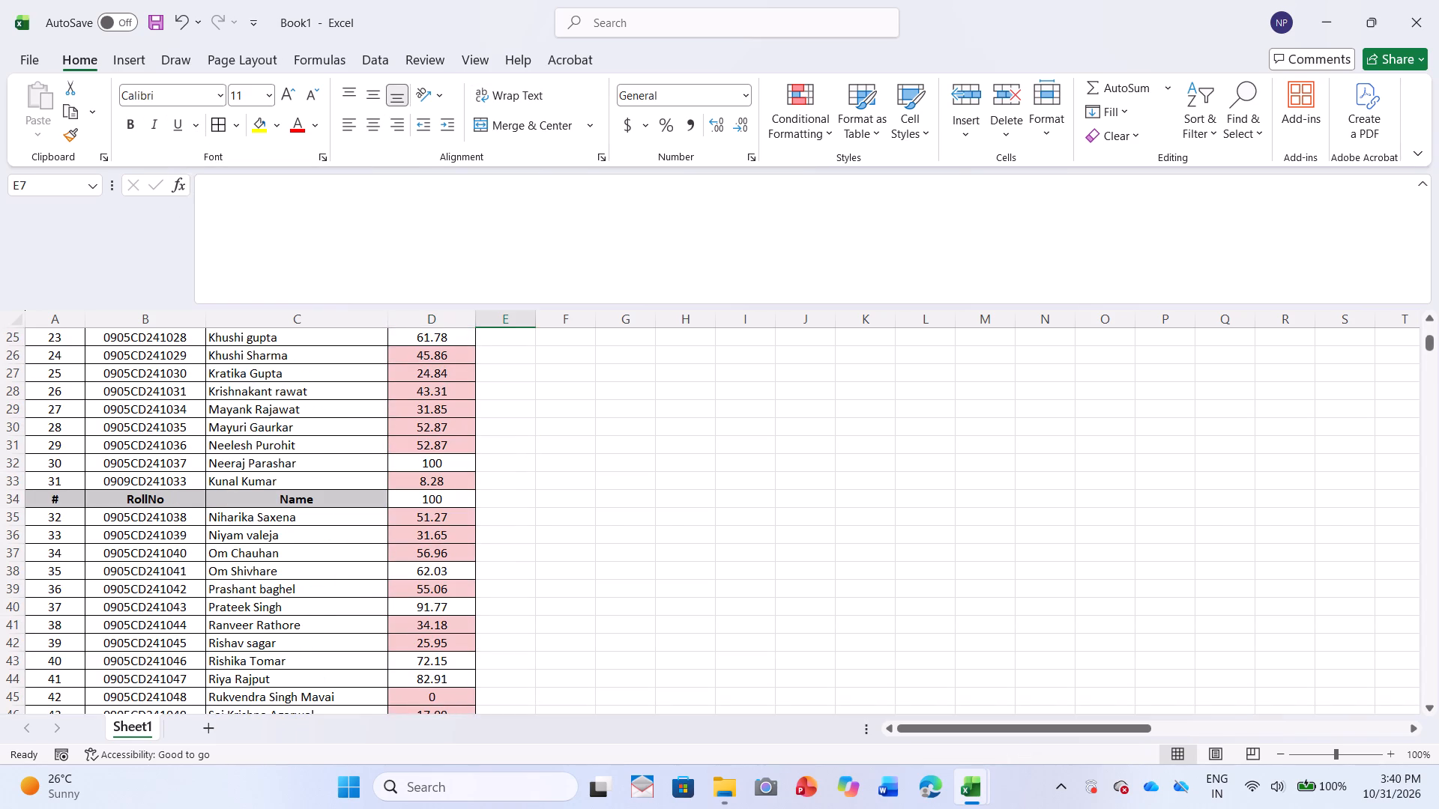
click(9, 496)
right_click(9, 496)
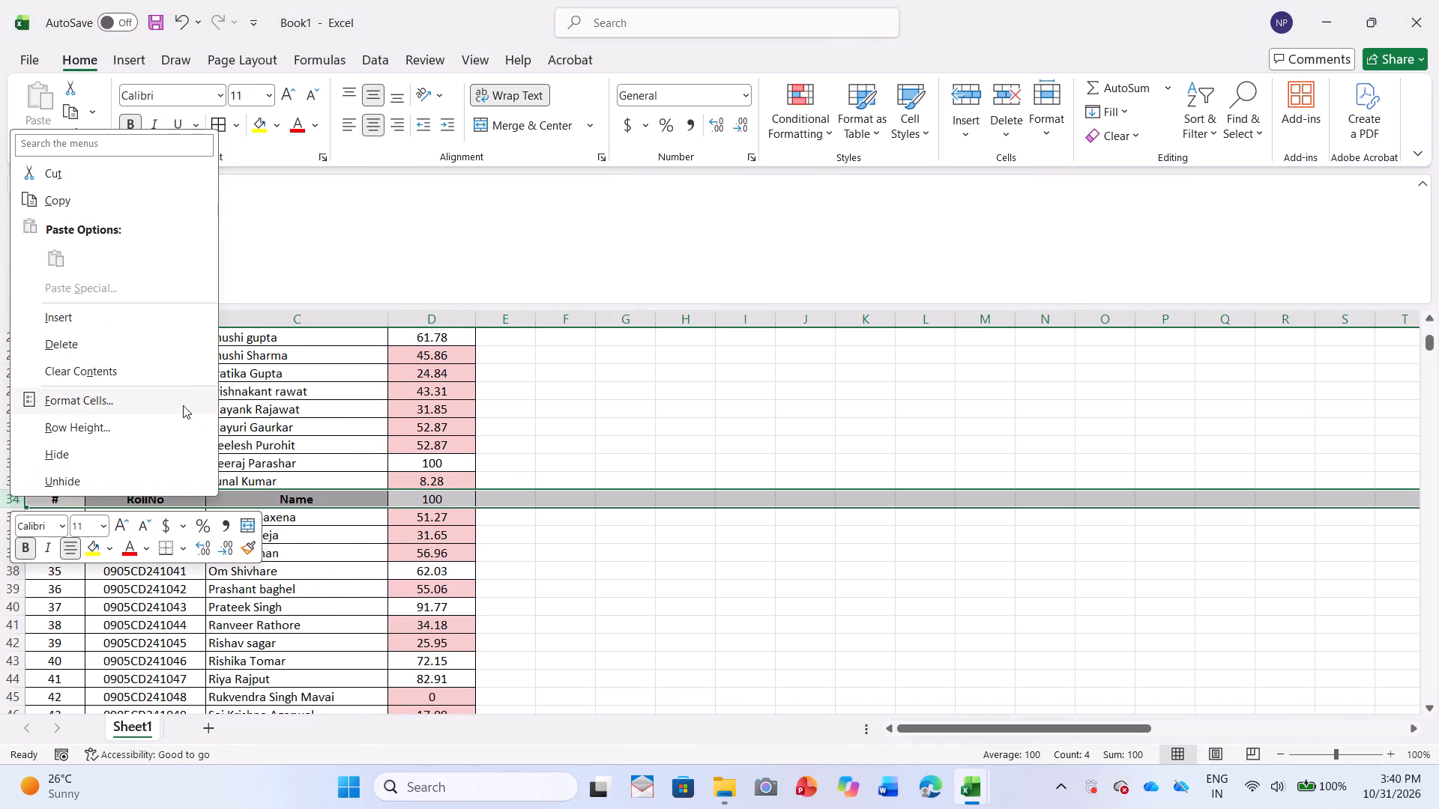
click(91, 332)
click(184, 583)
Delete the top title row containing "CS - DS 5th sem" and "%".
scroll(371, 616, up, 15)
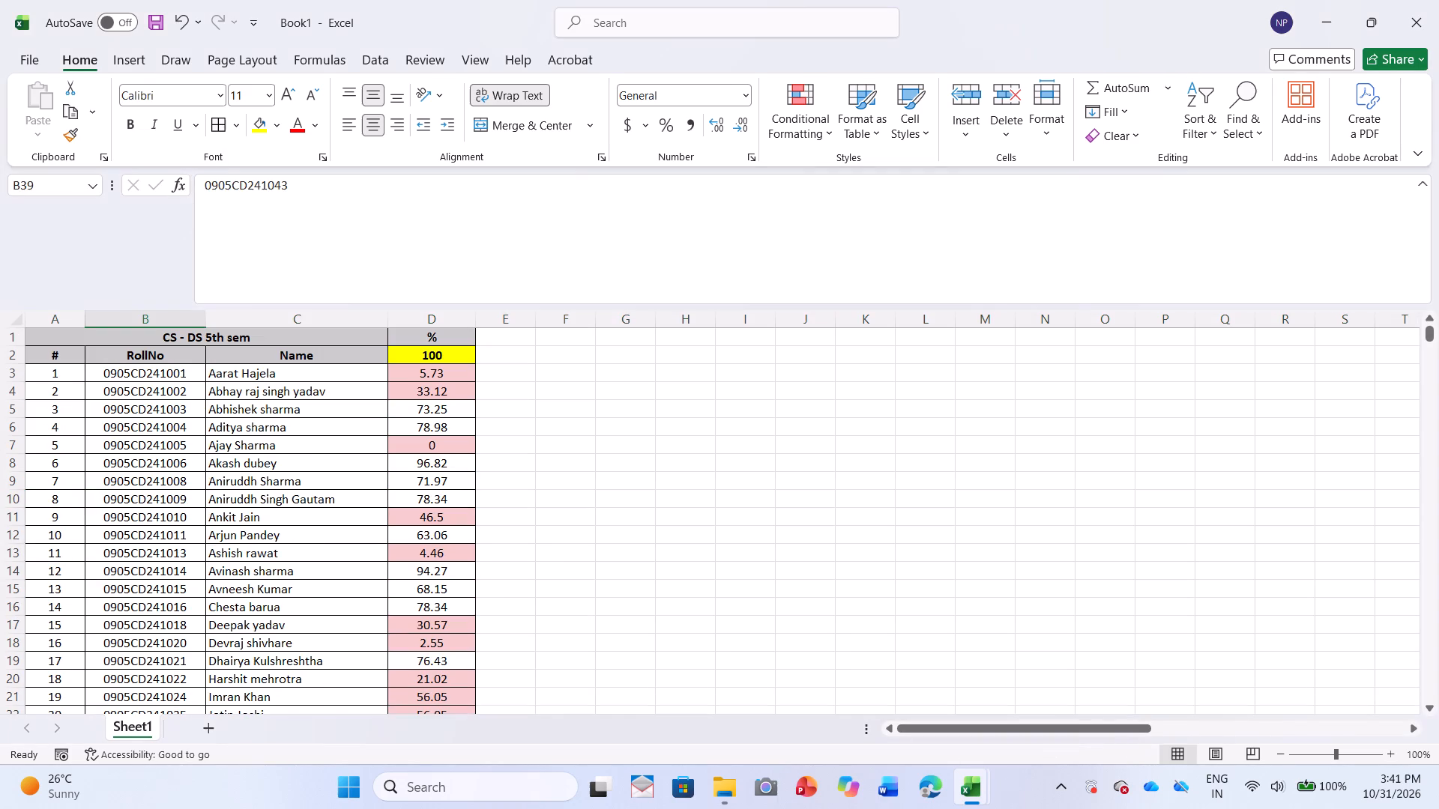
click(426, 314)
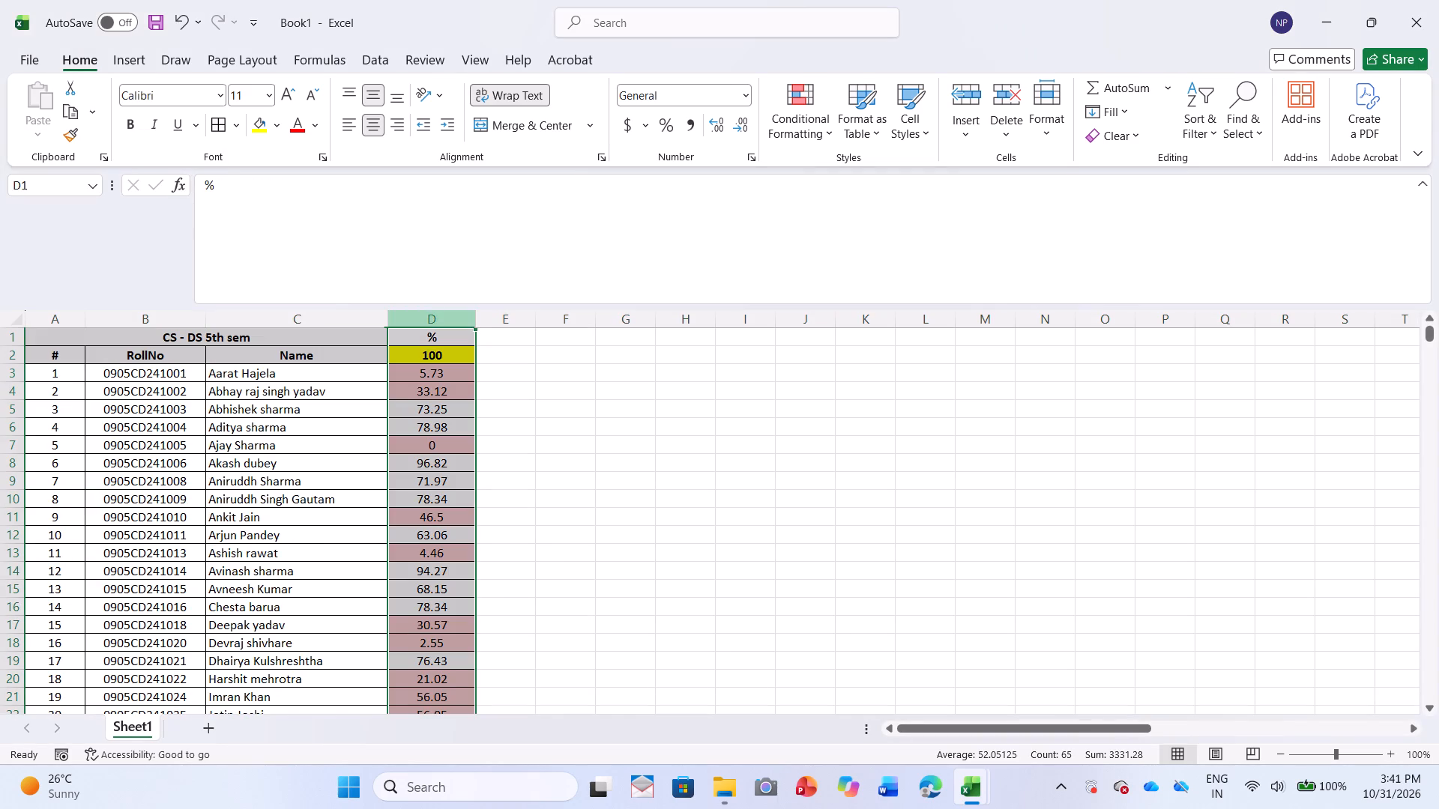
click(7, 340)
right_click(7, 340)
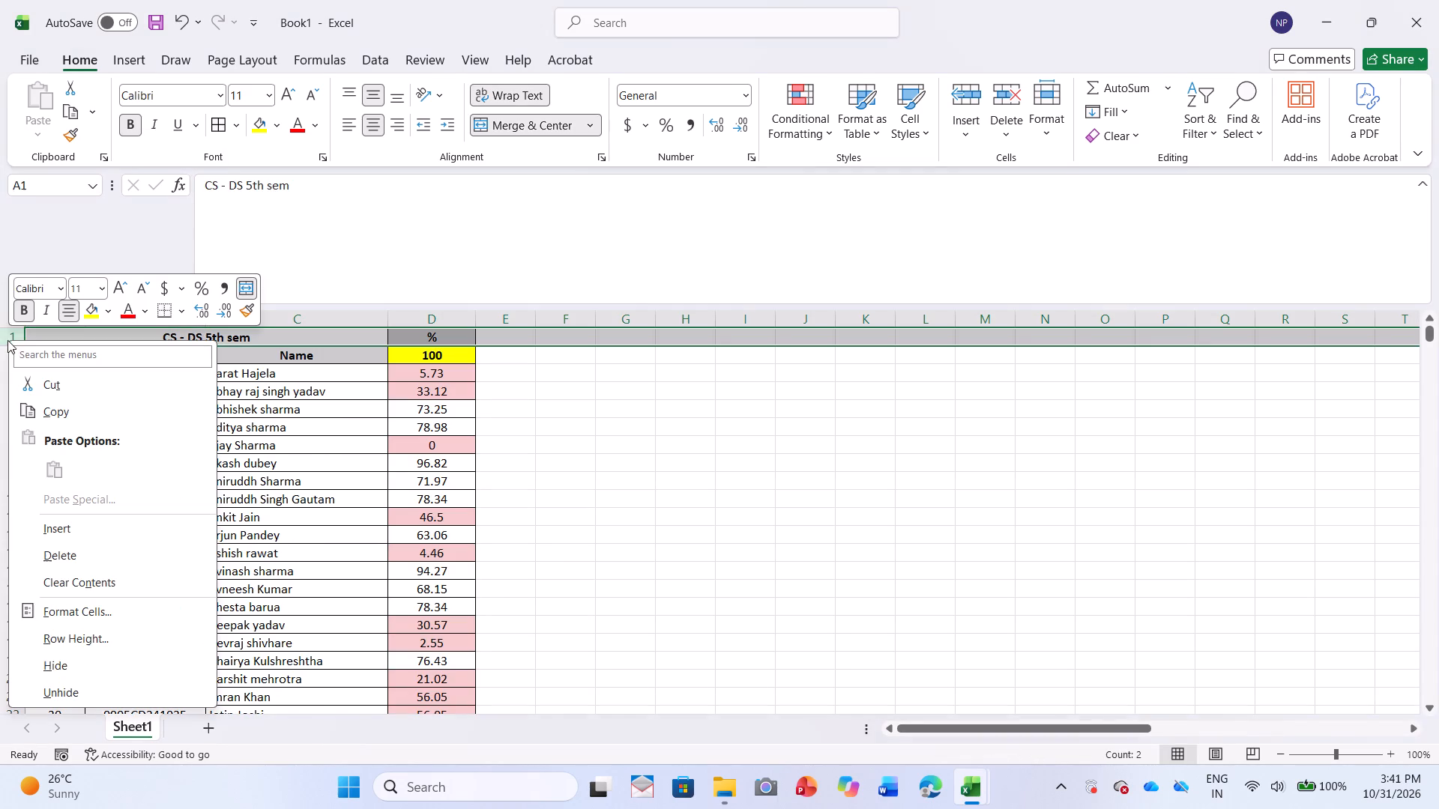
click(46, 556)
click(310, 420)
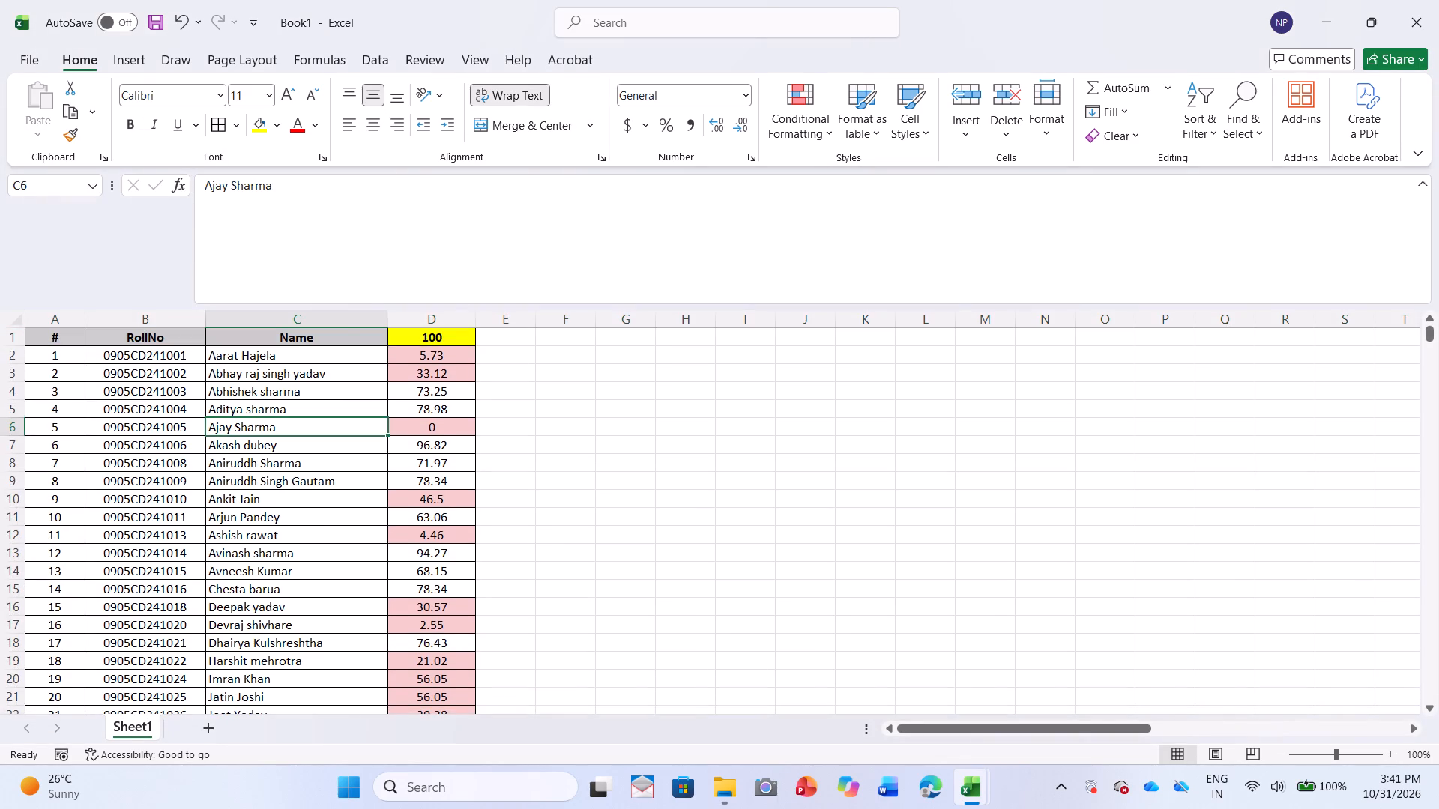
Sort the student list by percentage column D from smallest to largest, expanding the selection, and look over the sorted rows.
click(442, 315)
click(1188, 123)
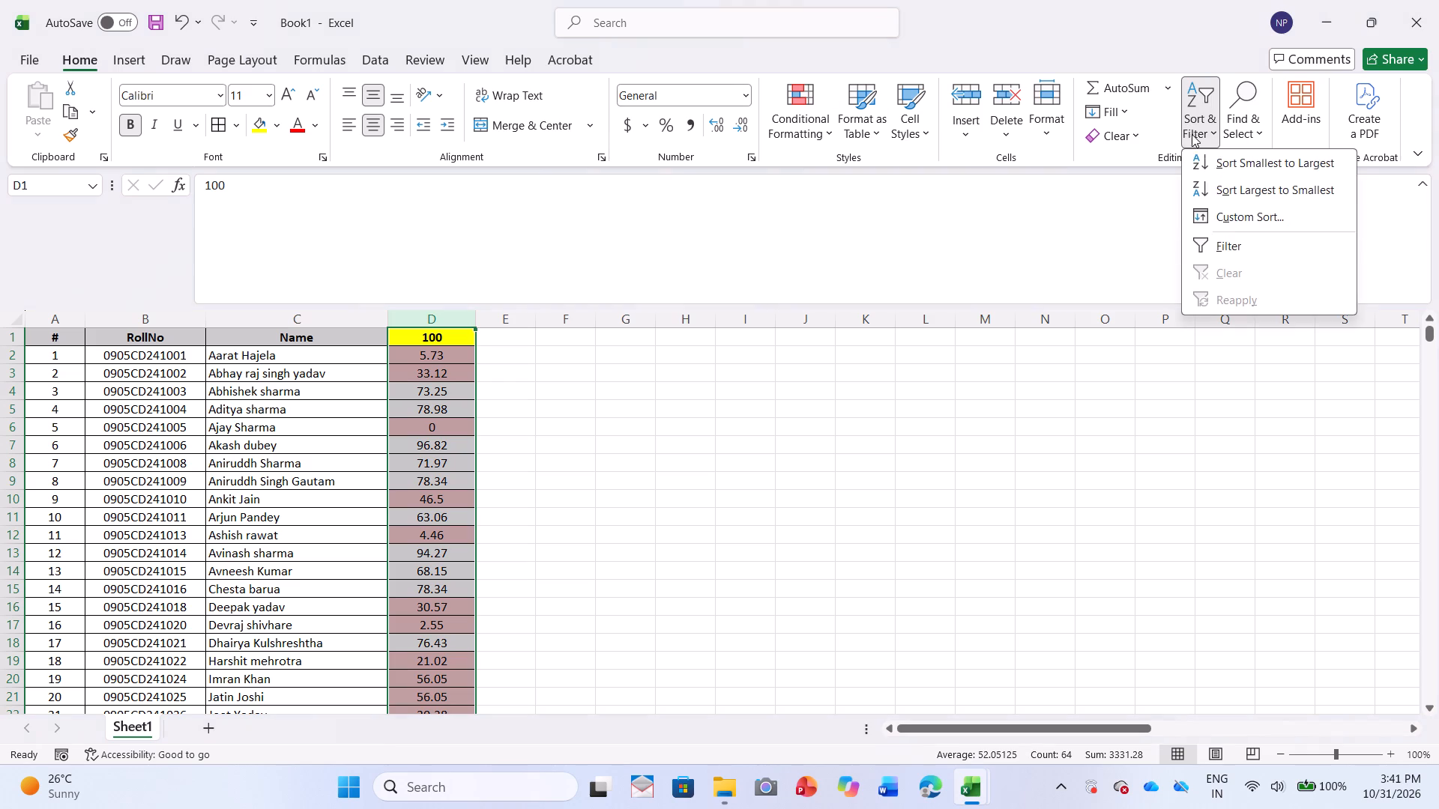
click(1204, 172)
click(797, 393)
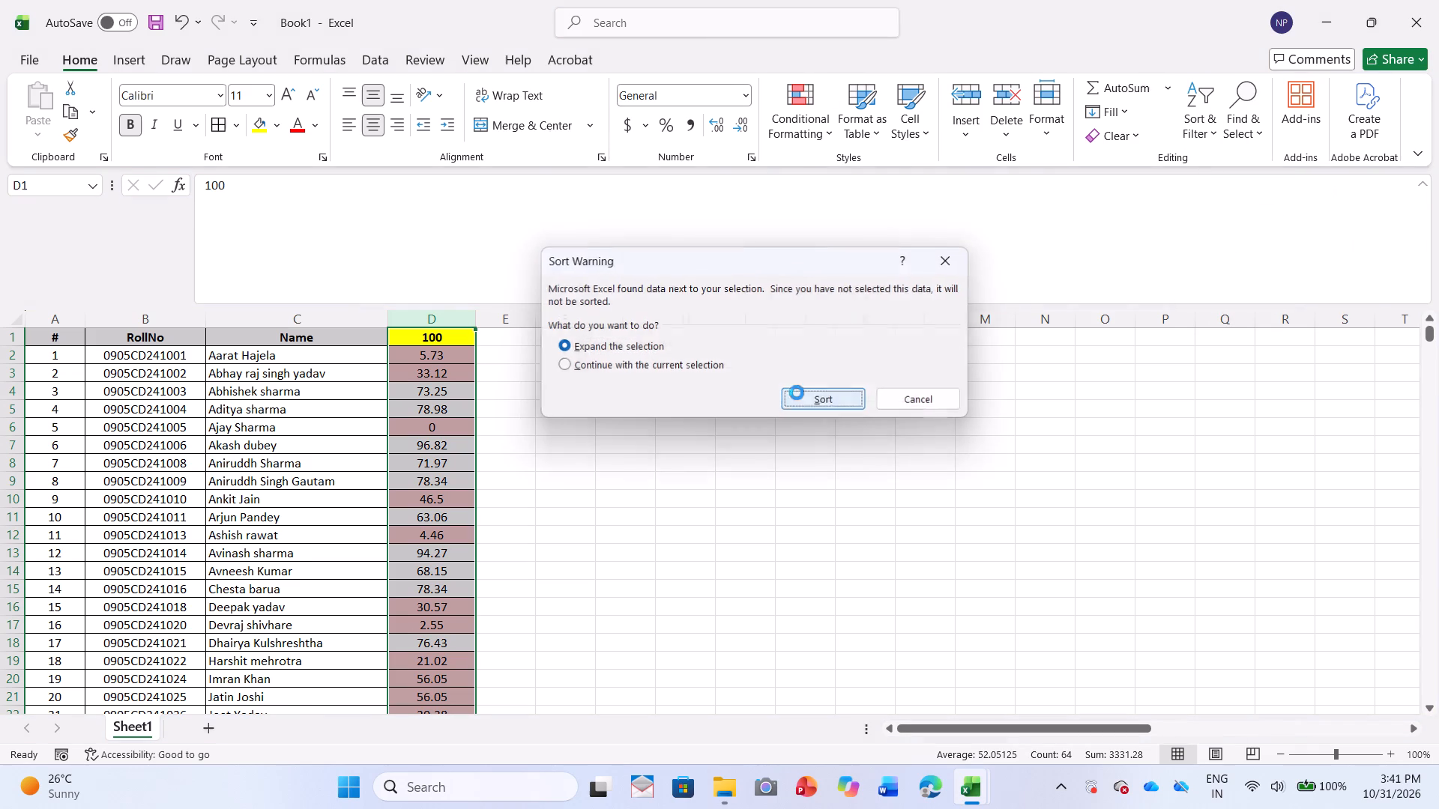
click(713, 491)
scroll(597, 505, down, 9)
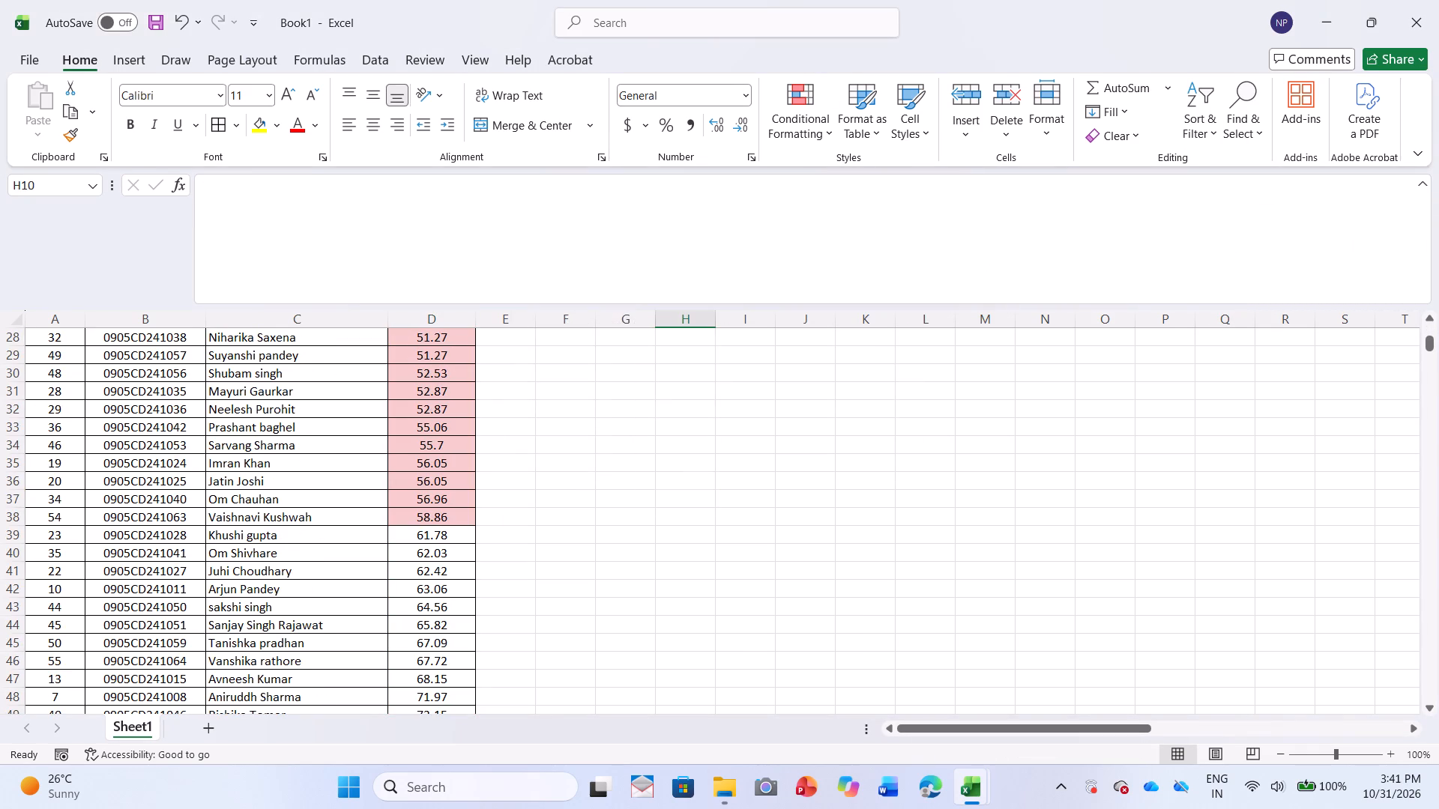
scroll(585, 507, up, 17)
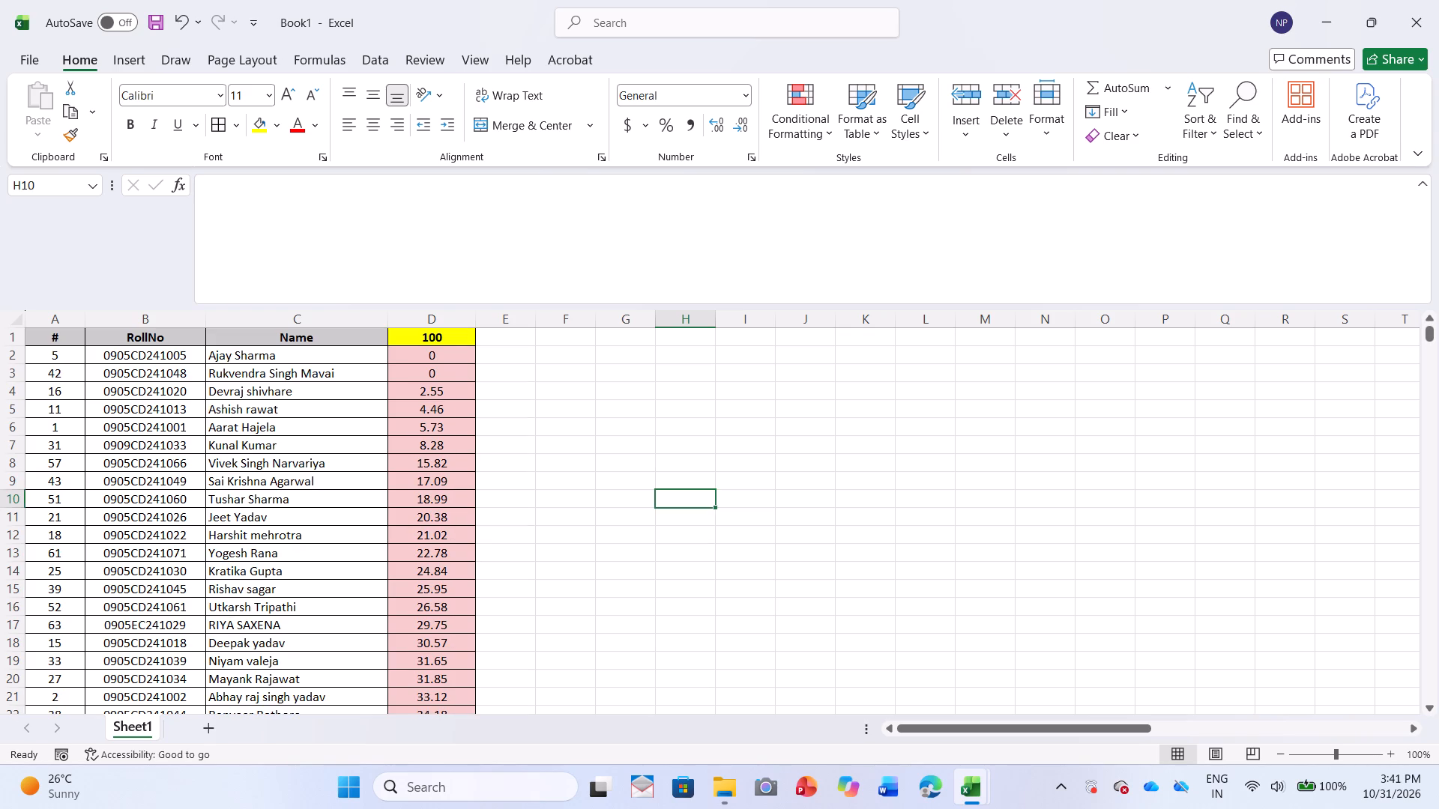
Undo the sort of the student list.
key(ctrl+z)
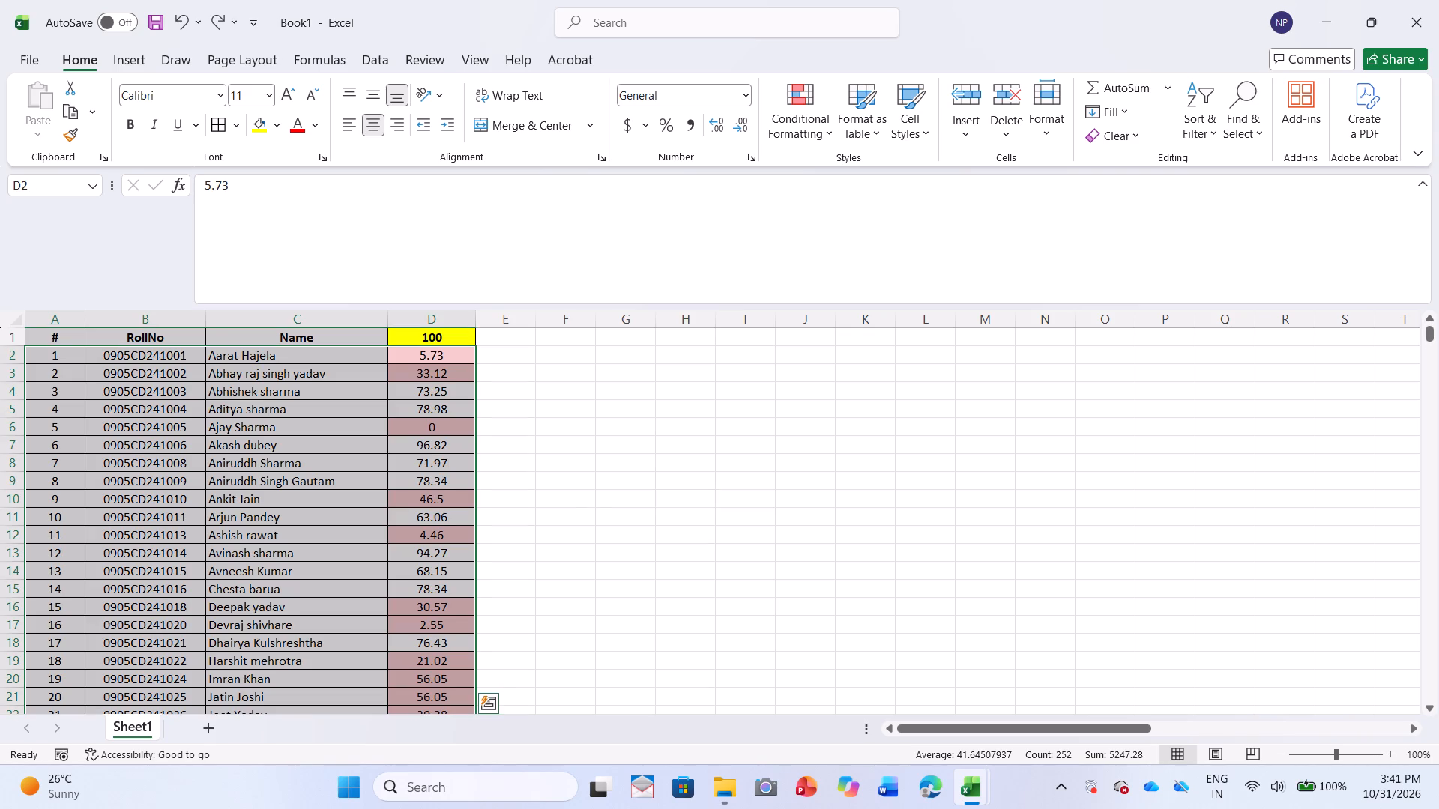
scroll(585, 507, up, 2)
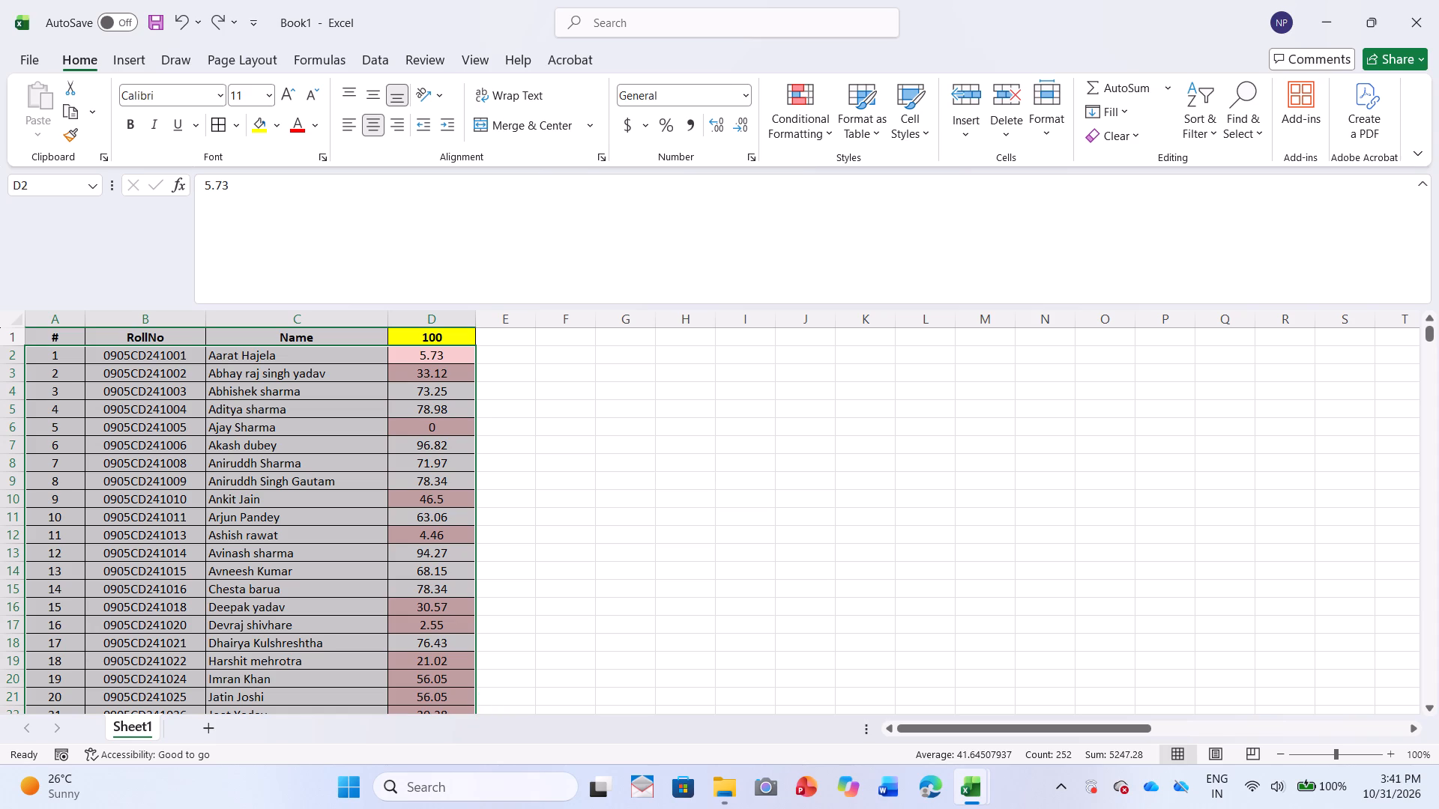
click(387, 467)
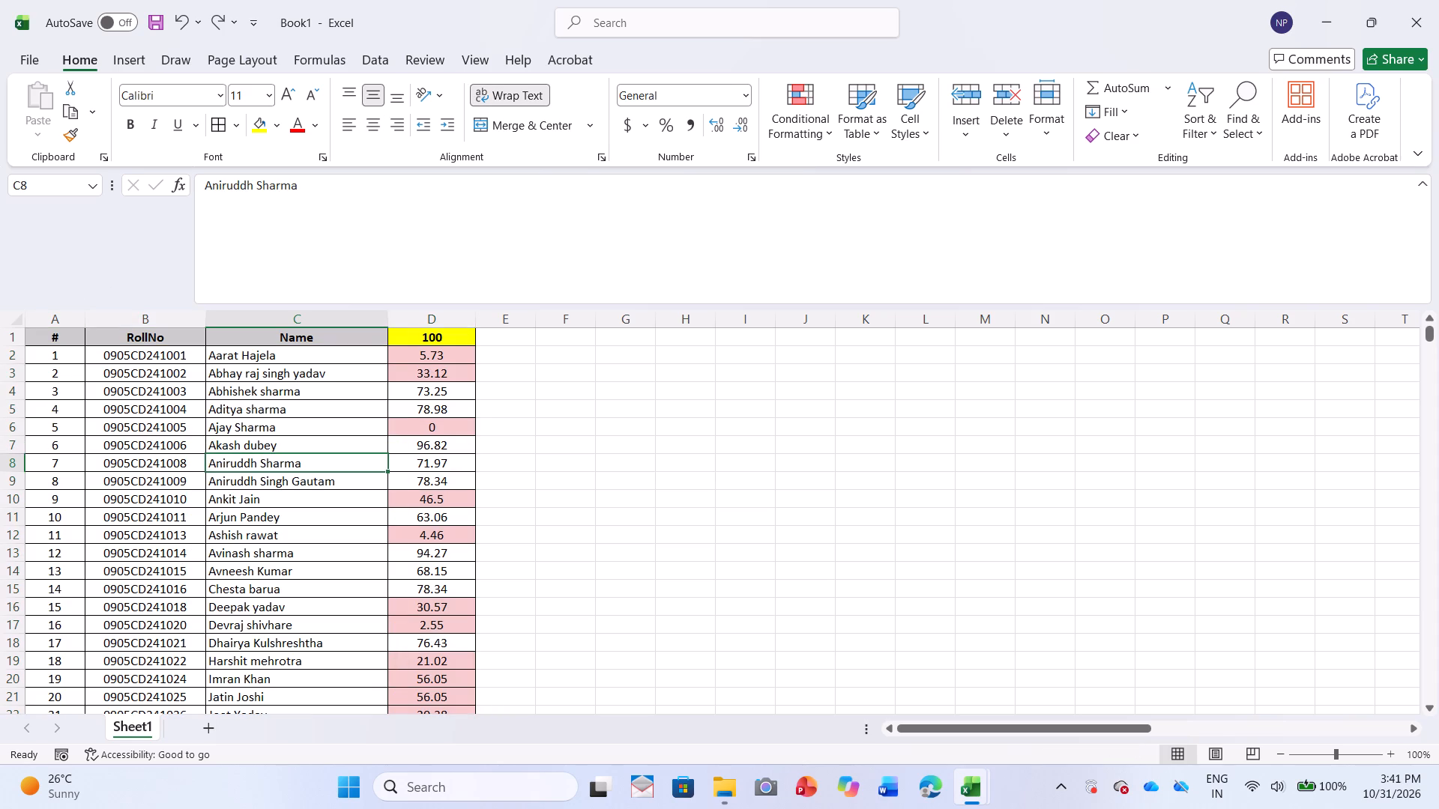
Insert a blank row above the header row at the top of the student list.
click(8, 335)
right_click(8, 335)
click(100, 512)
click(134, 487)
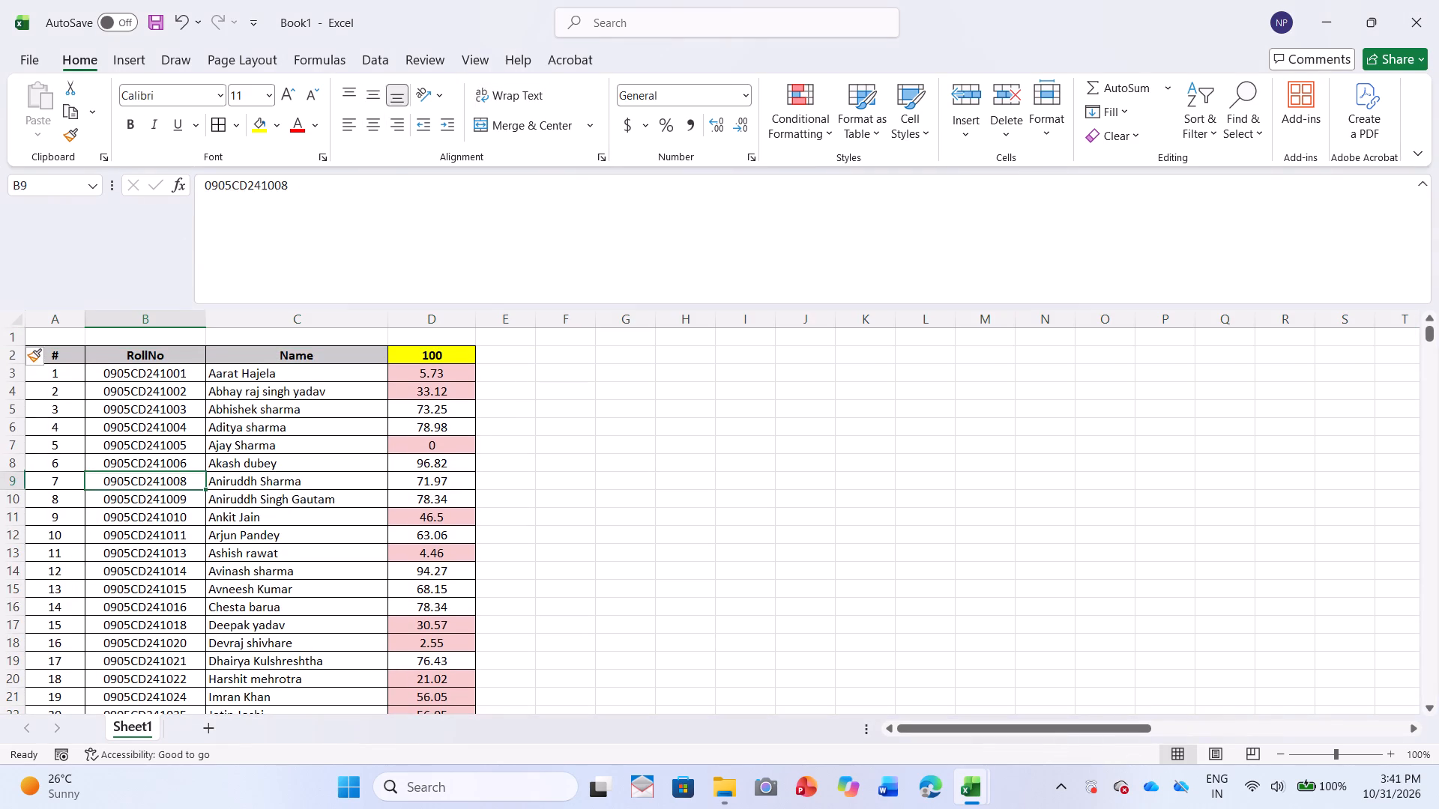
Fill cells A1 to D1 in yellow and merge them into one centred cell.
drag(62, 339, 417, 338)
click(259, 127)
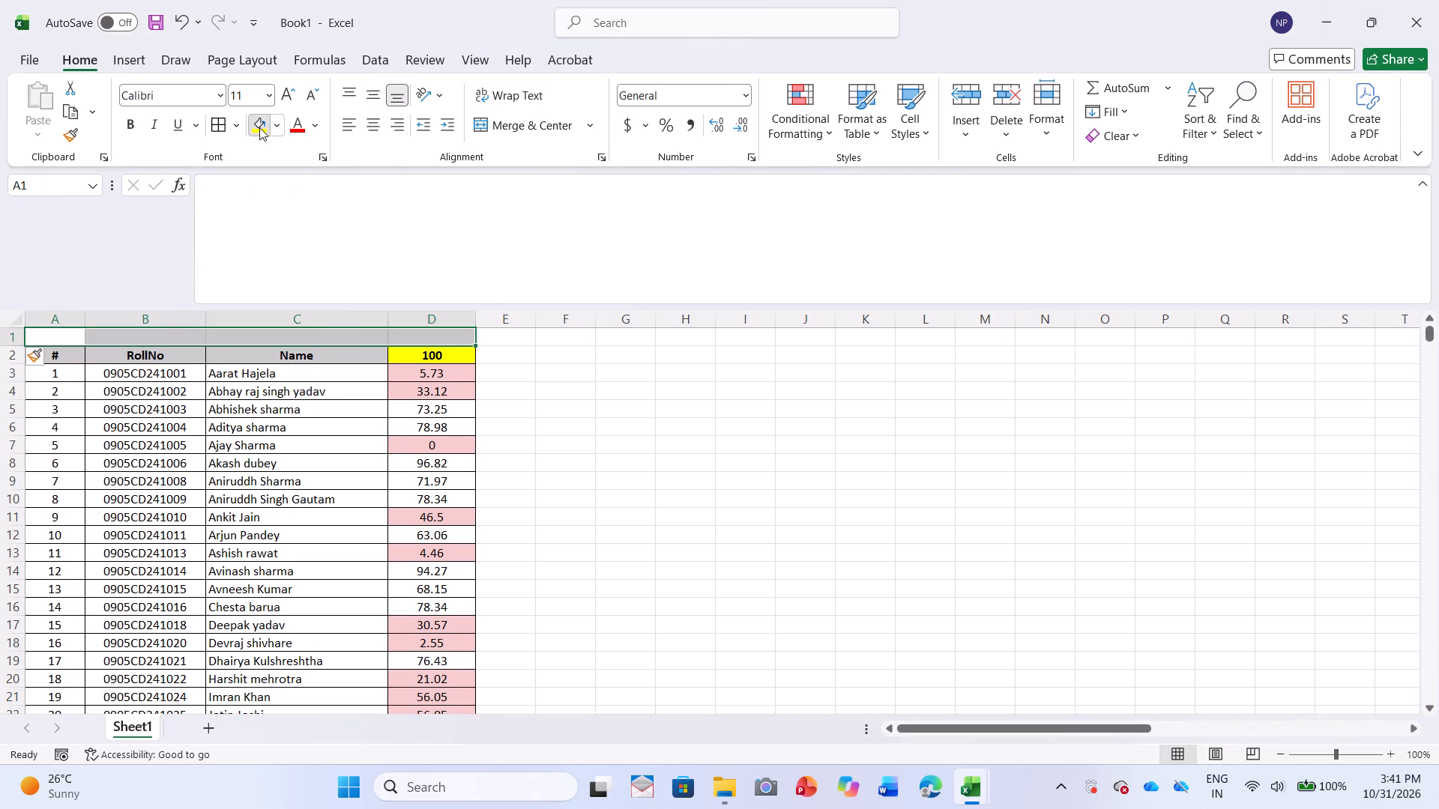
click(492, 127)
Enter the title "Attendance Till - 31/10/2026" in the merged yellow cell.
double_click(251, 331)
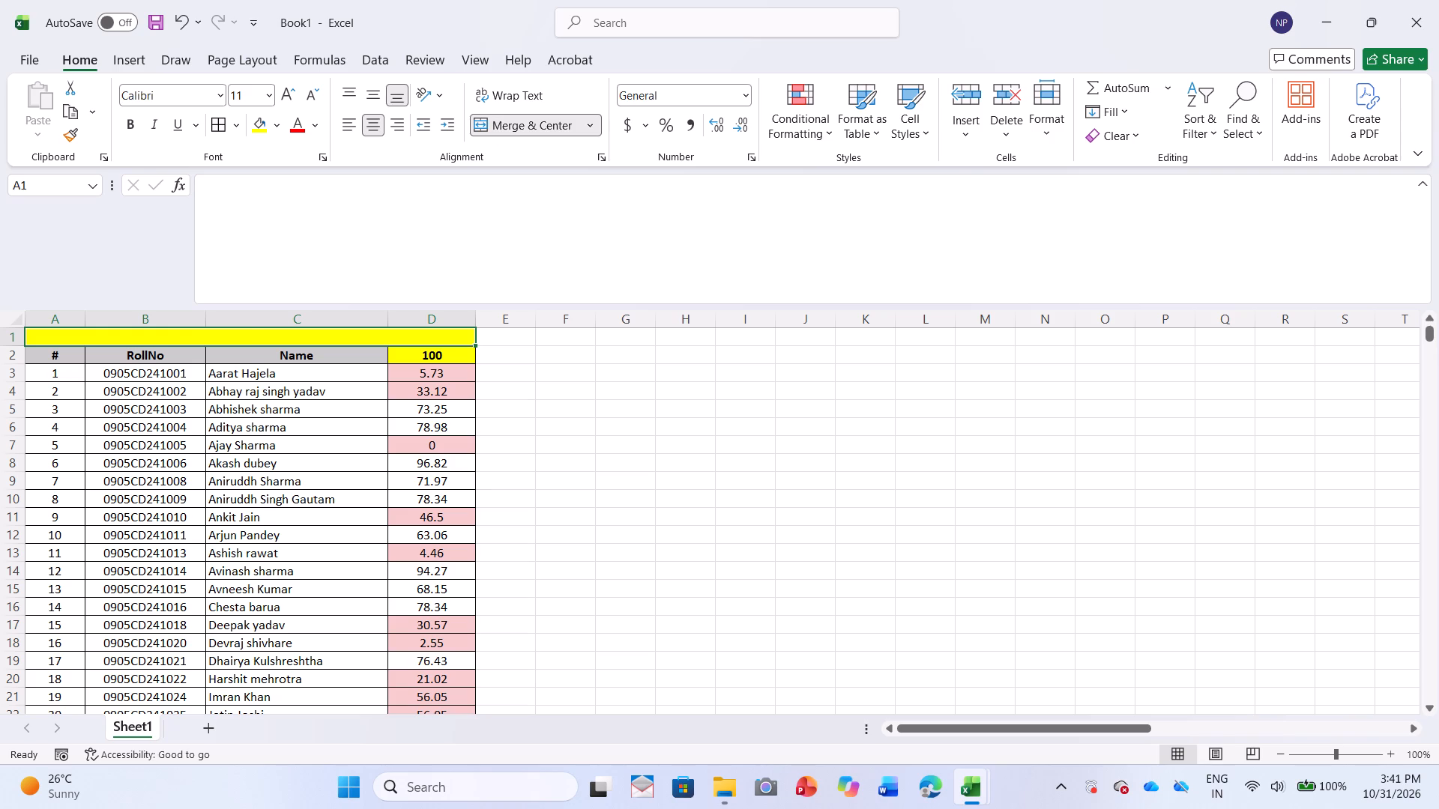
text(Atted)
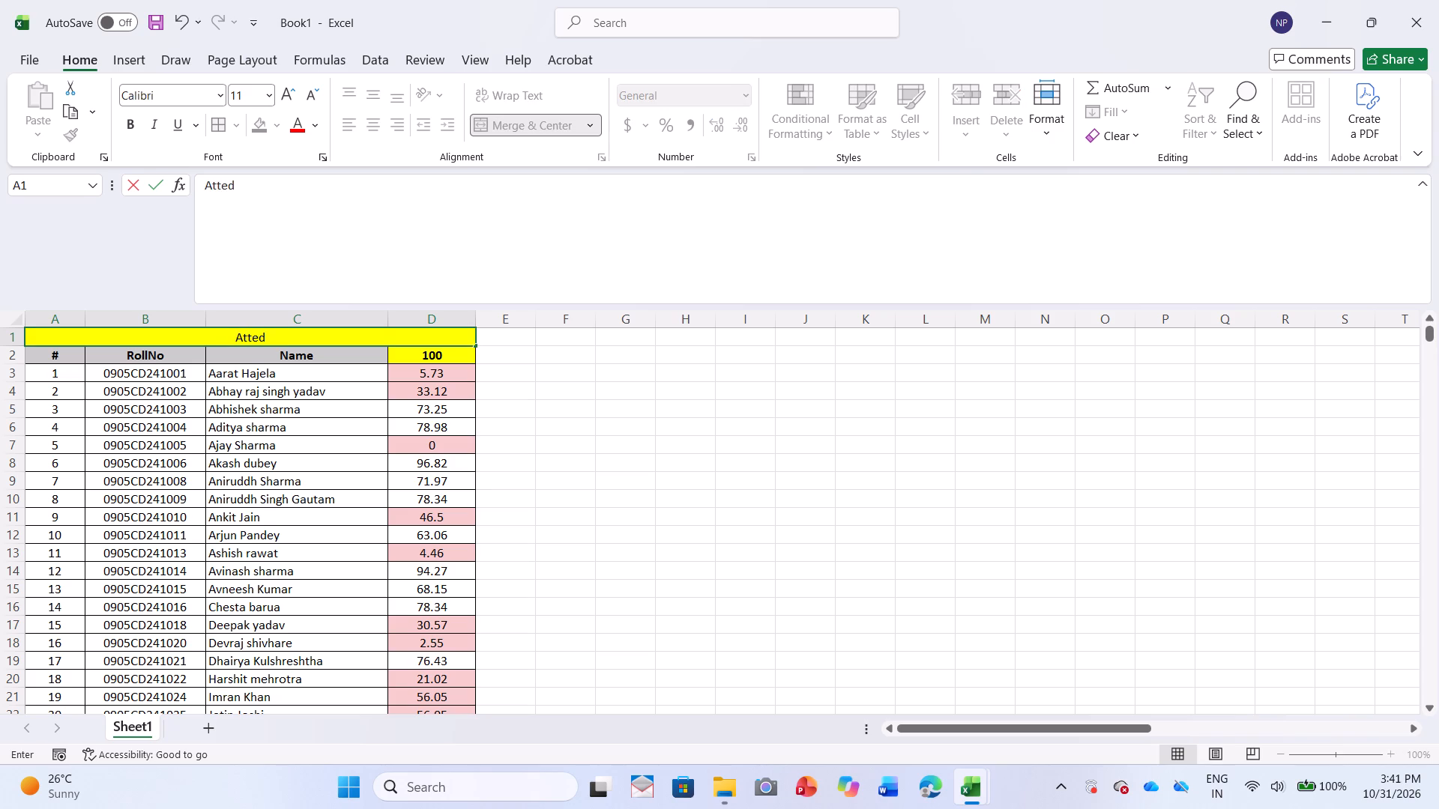
key(BackSpace)
text(ndance R)
key(shift+BackSpace)
text(Till)
key(space)
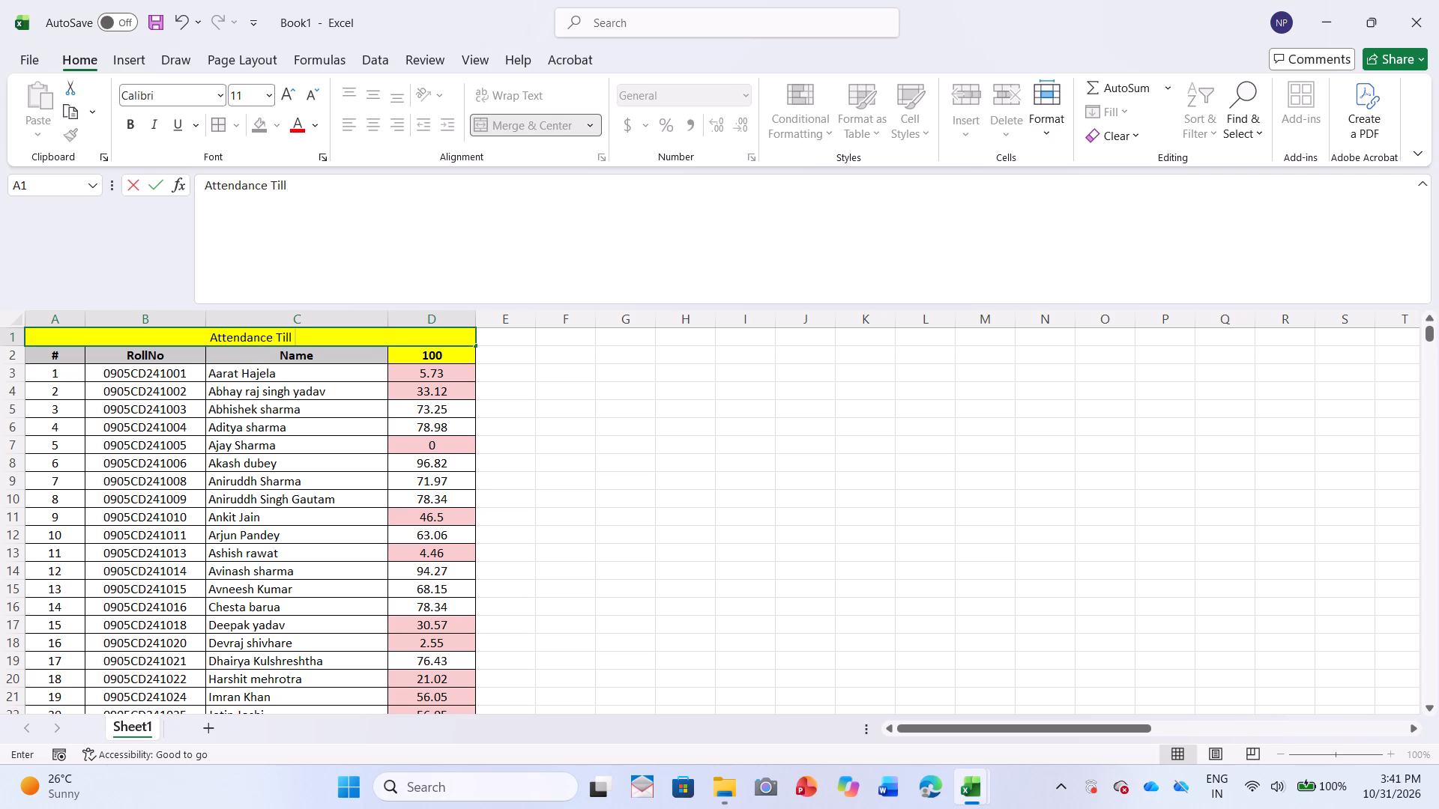
text(-)
key(space)
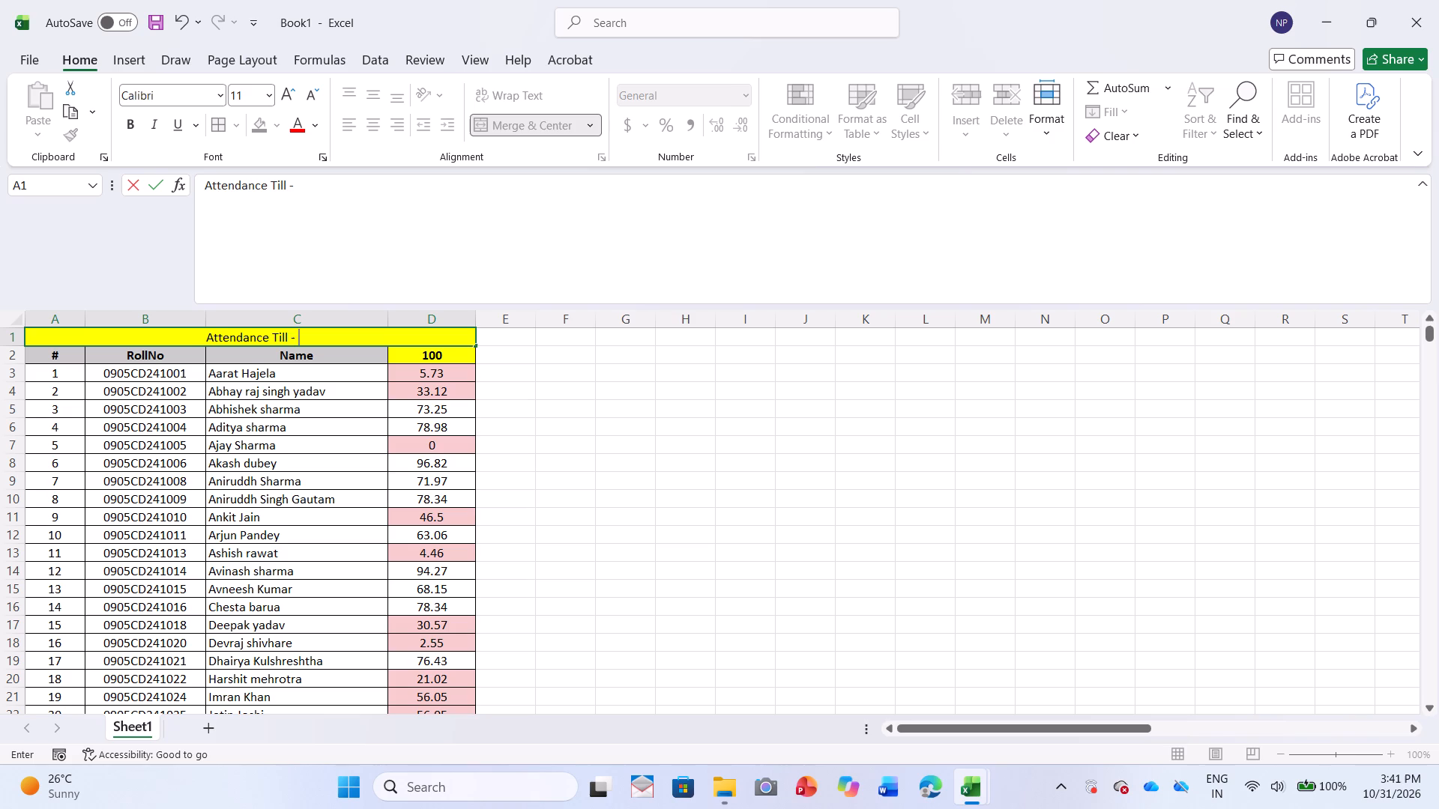
text(31/10/2026)
key(Return)
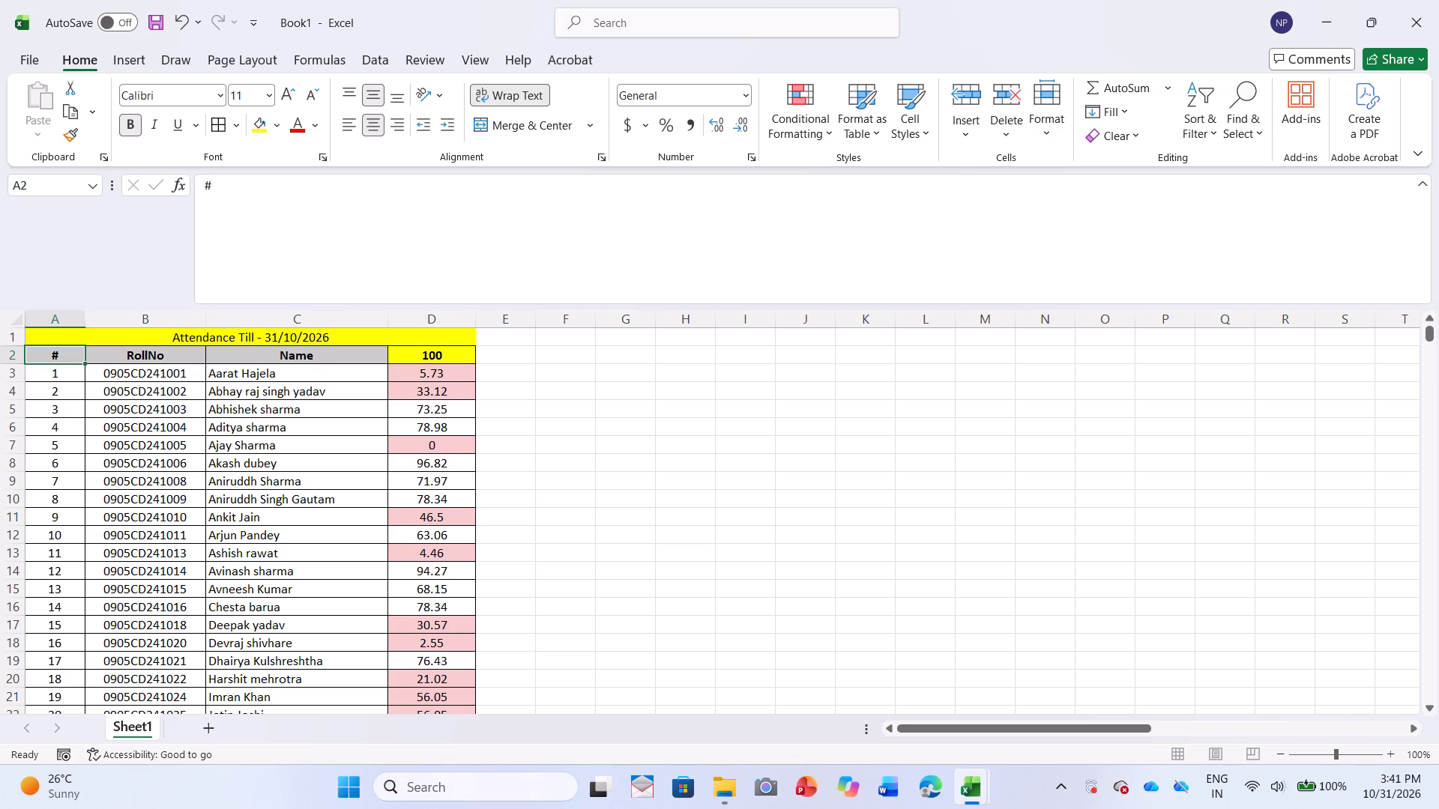
Make the attendance title in row 1 bold.
click(251, 331)
click(127, 120)
click(259, 399)
click(725, 440)
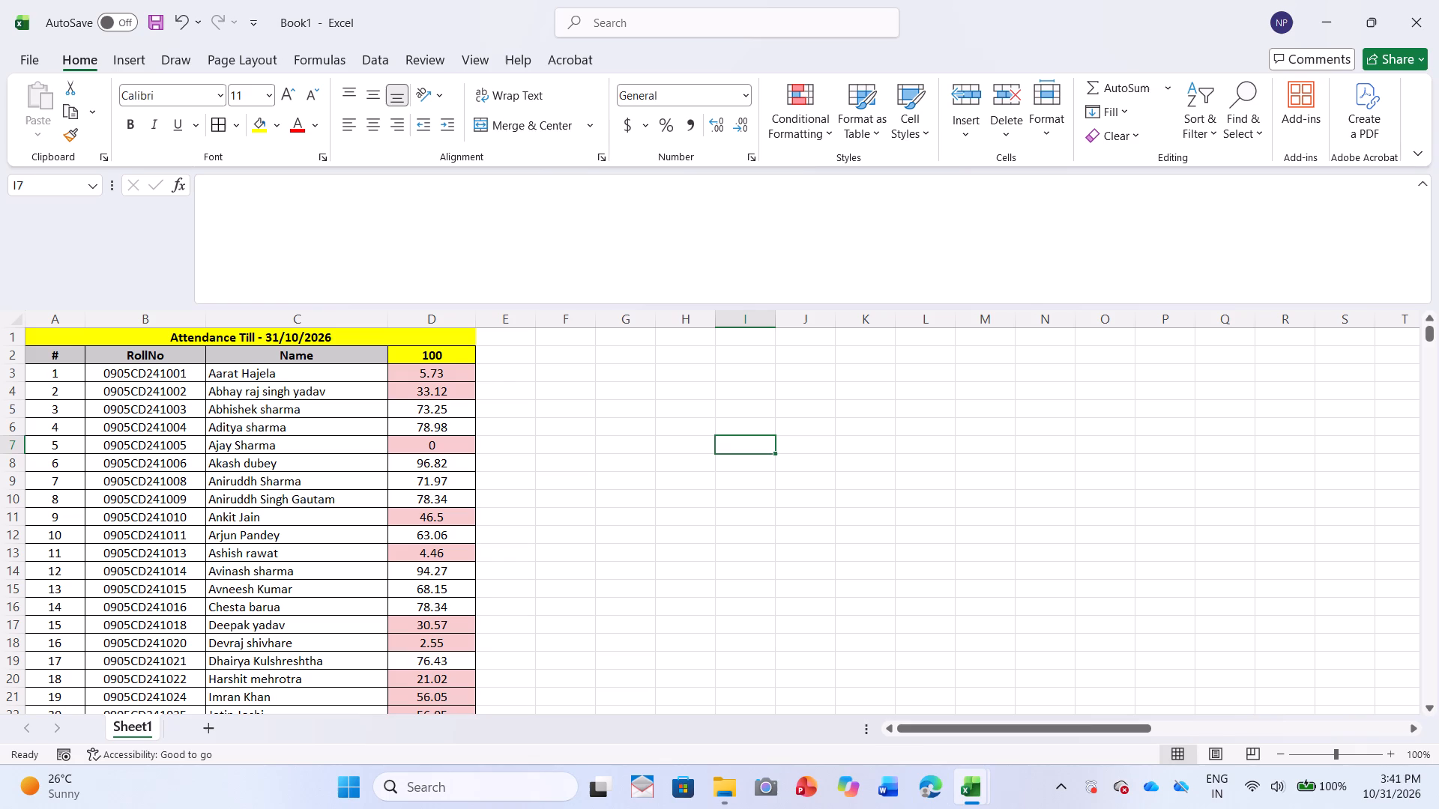
Examine the attendance percentages throughout the student list, from the title row down to the last student.
scroll(736, 527, down, 4)
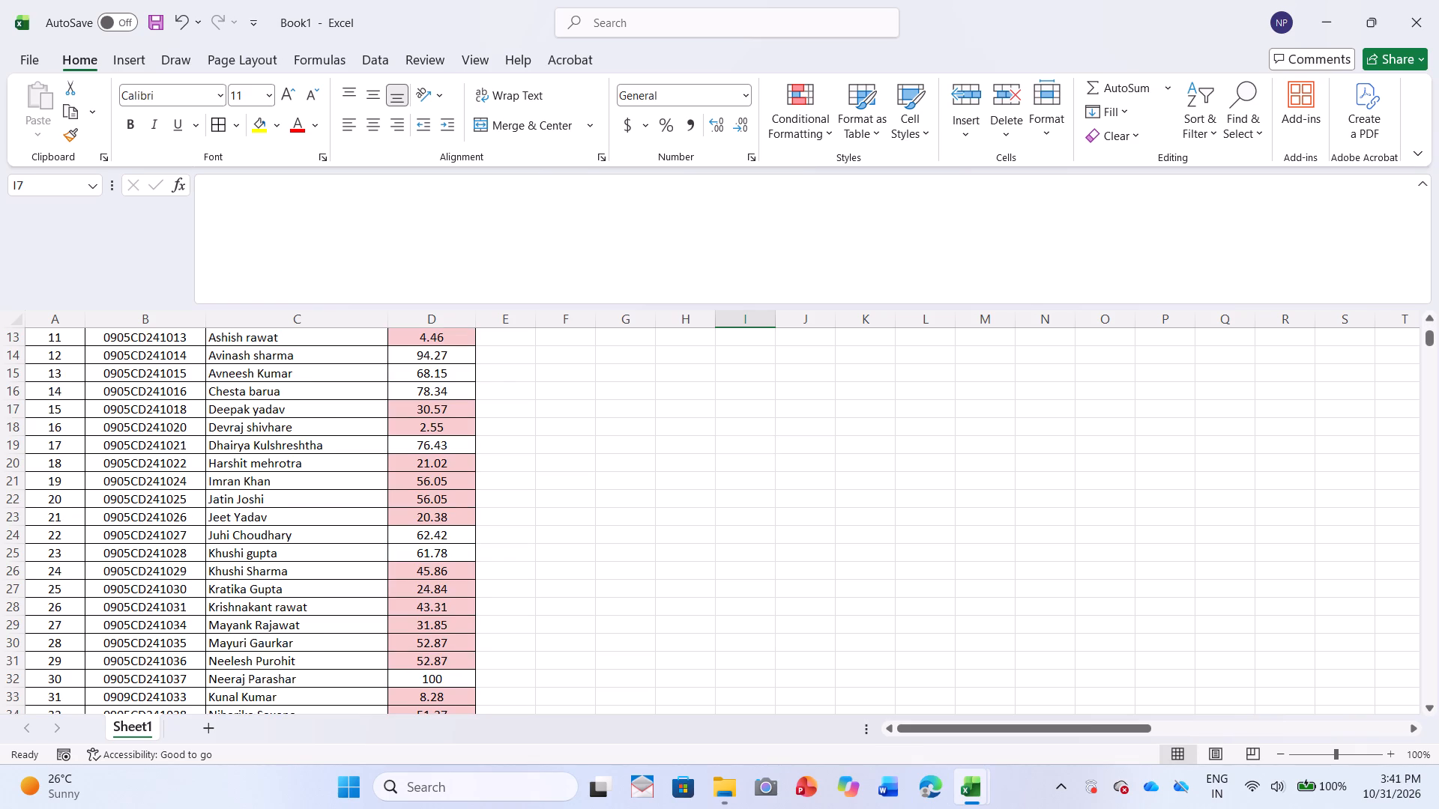
scroll(736, 527, up, 6)
scroll(736, 527, down, 11)
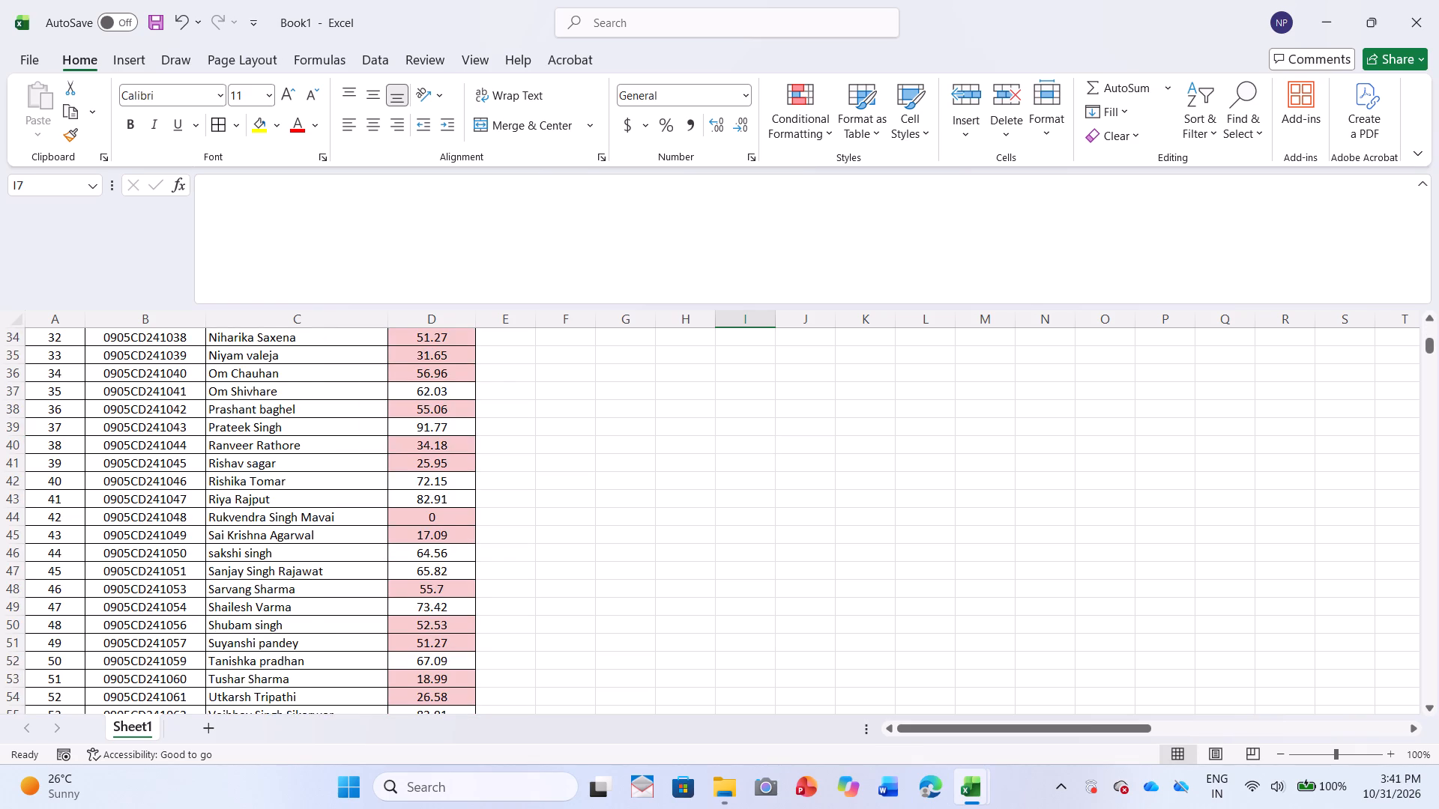
scroll(736, 527, down, 7)
scroll(736, 527, up, 2)
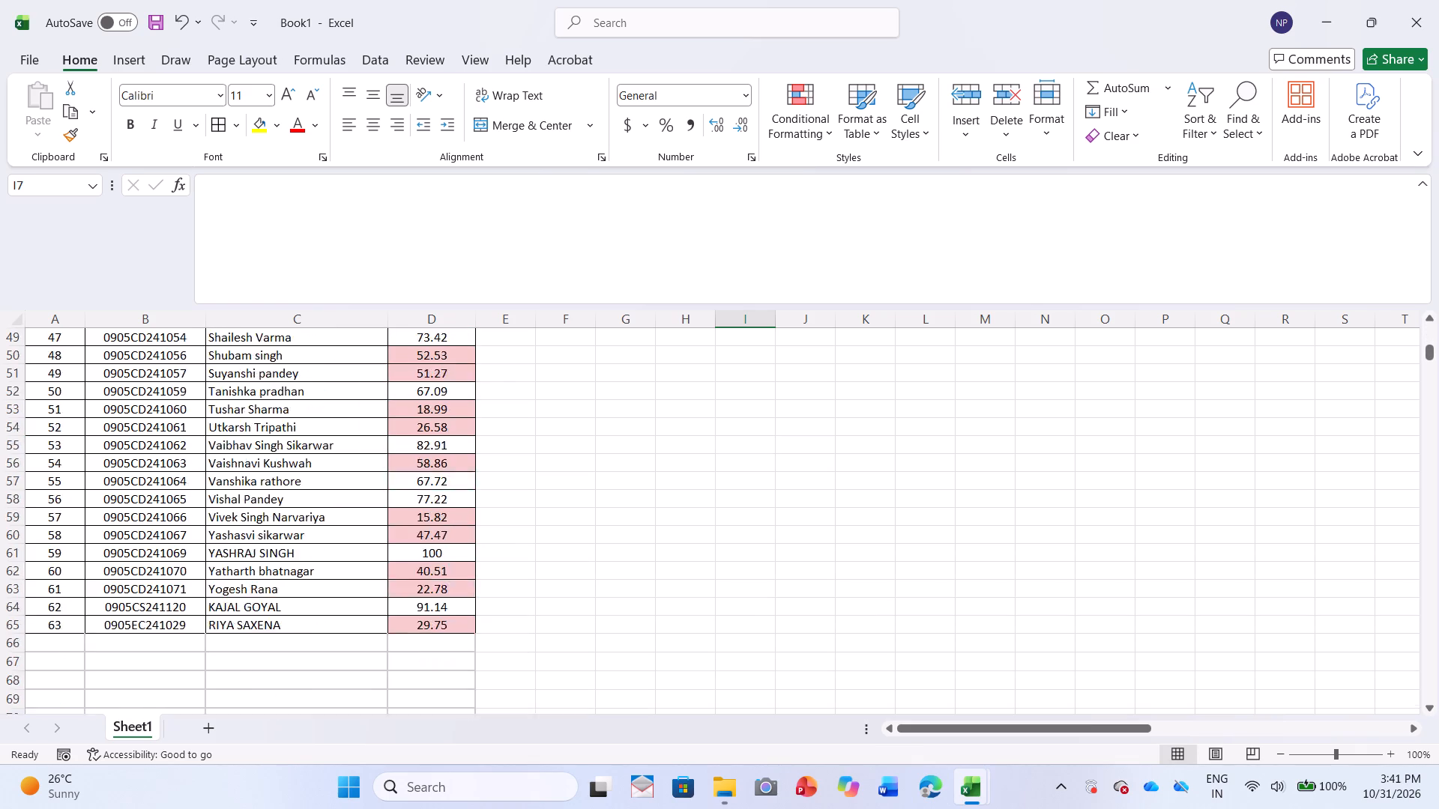
scroll(736, 527, up, 8)
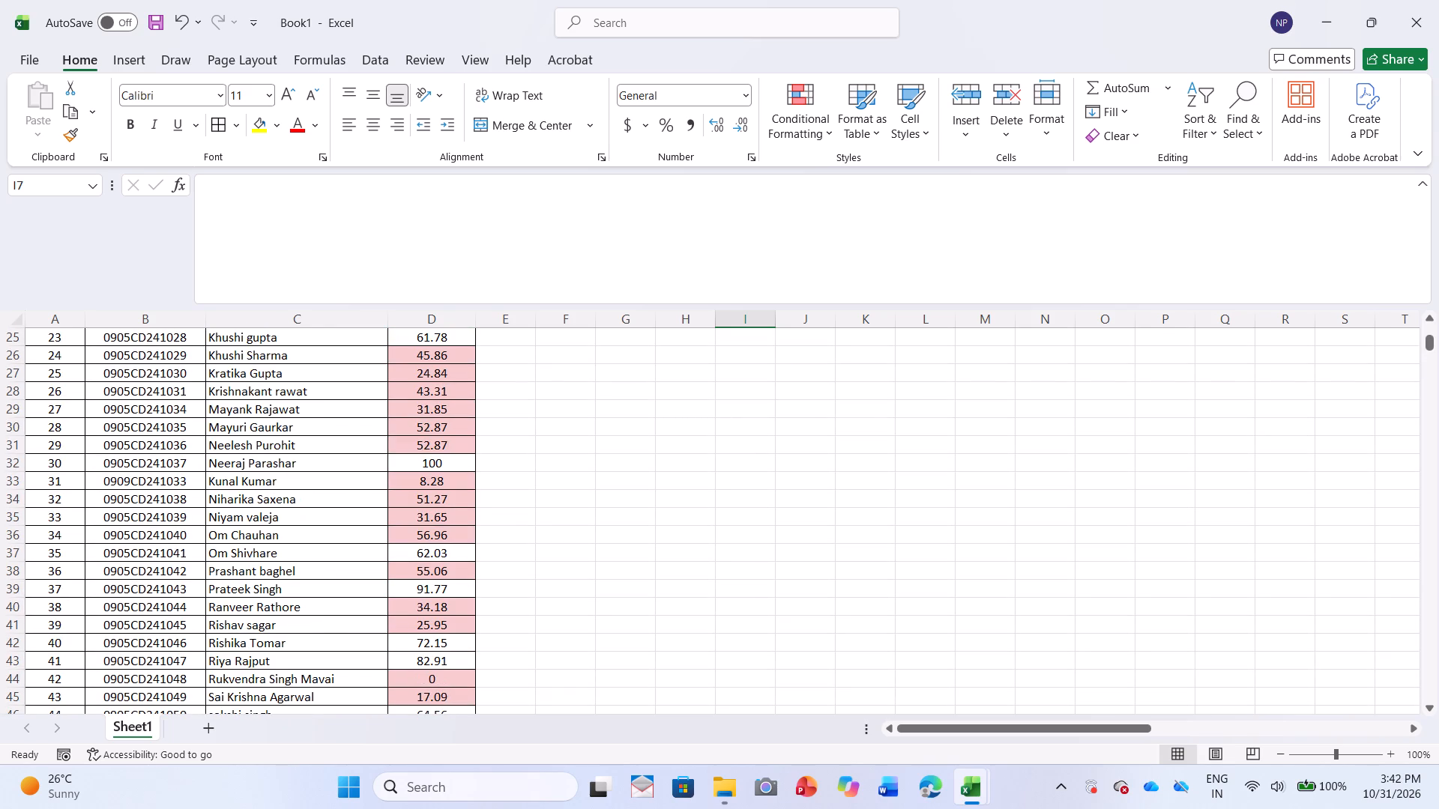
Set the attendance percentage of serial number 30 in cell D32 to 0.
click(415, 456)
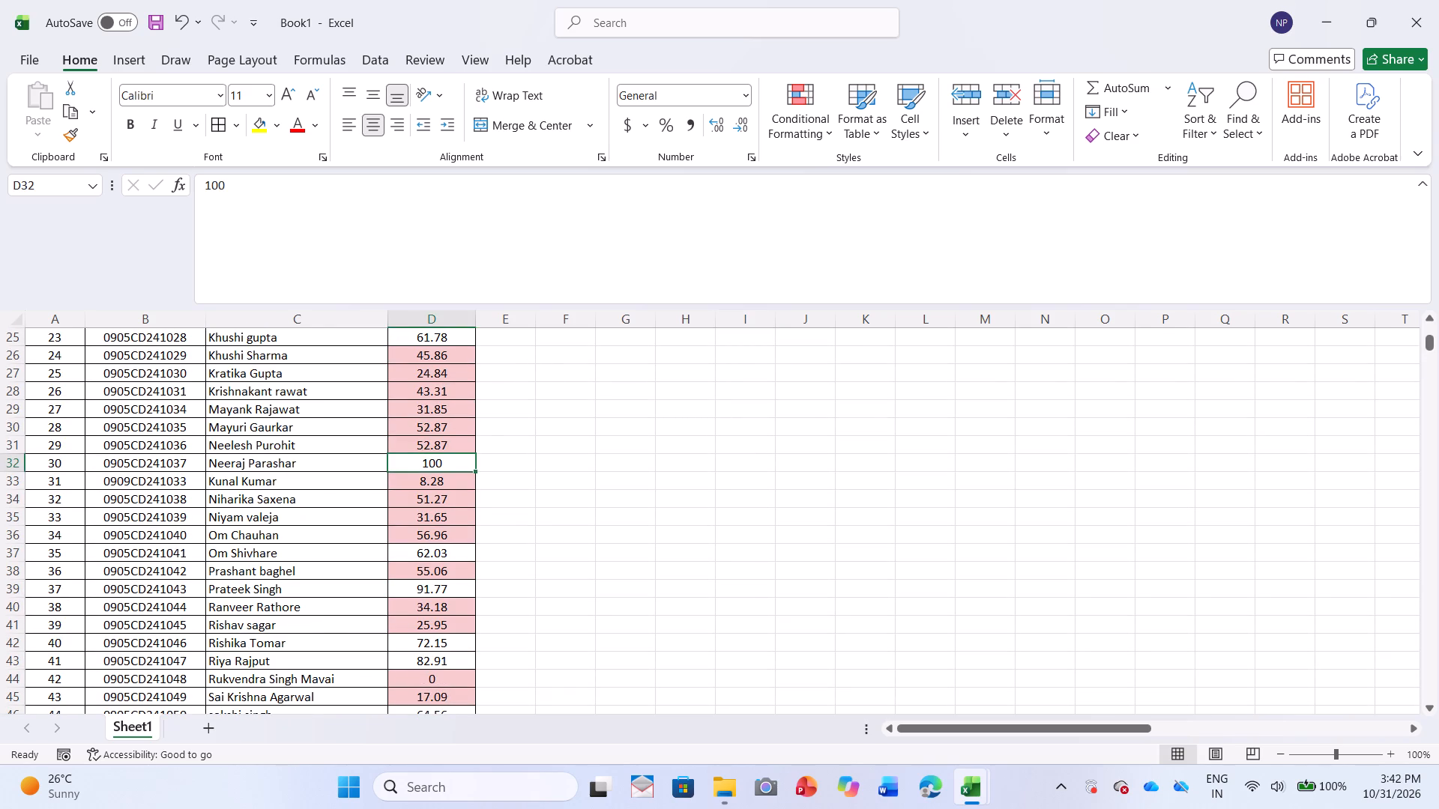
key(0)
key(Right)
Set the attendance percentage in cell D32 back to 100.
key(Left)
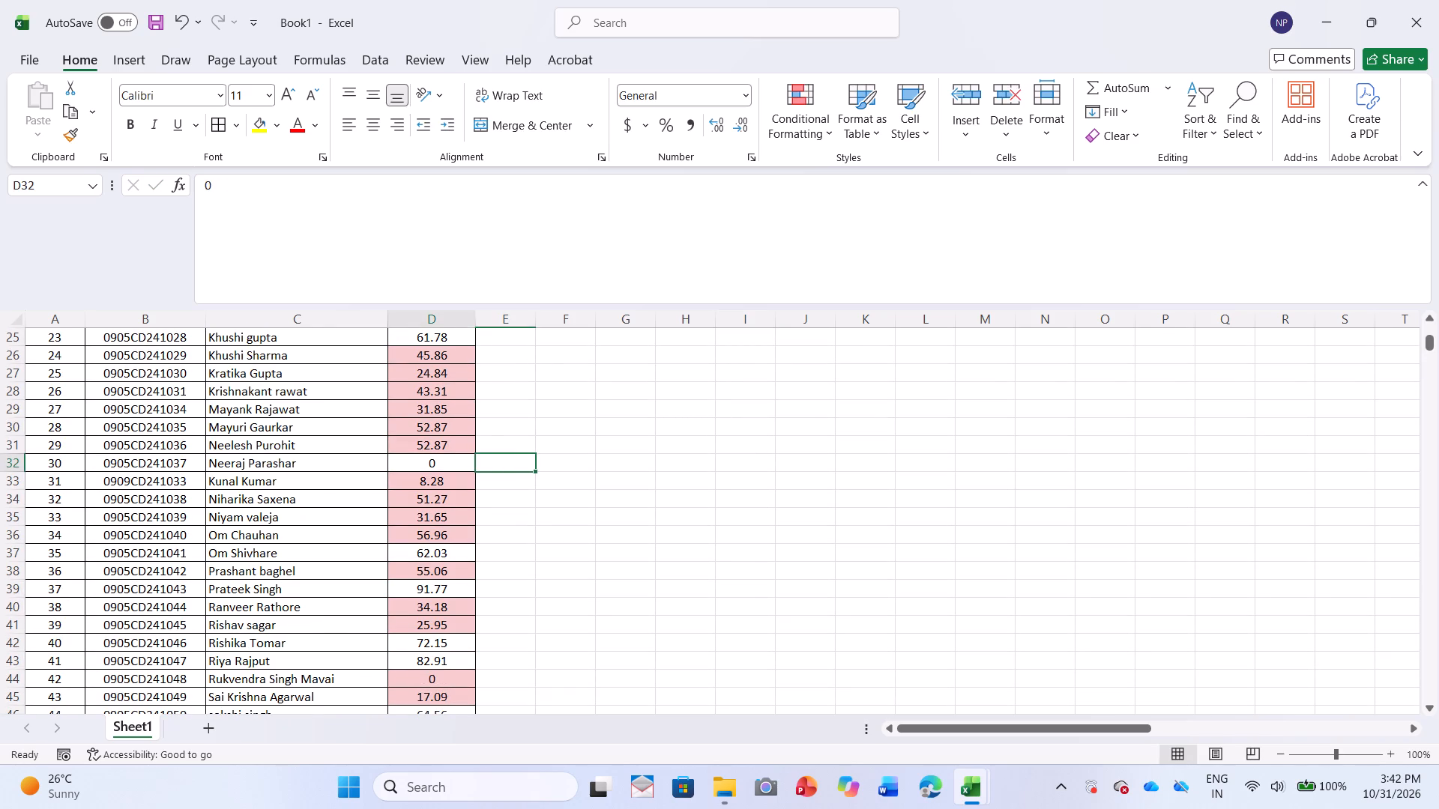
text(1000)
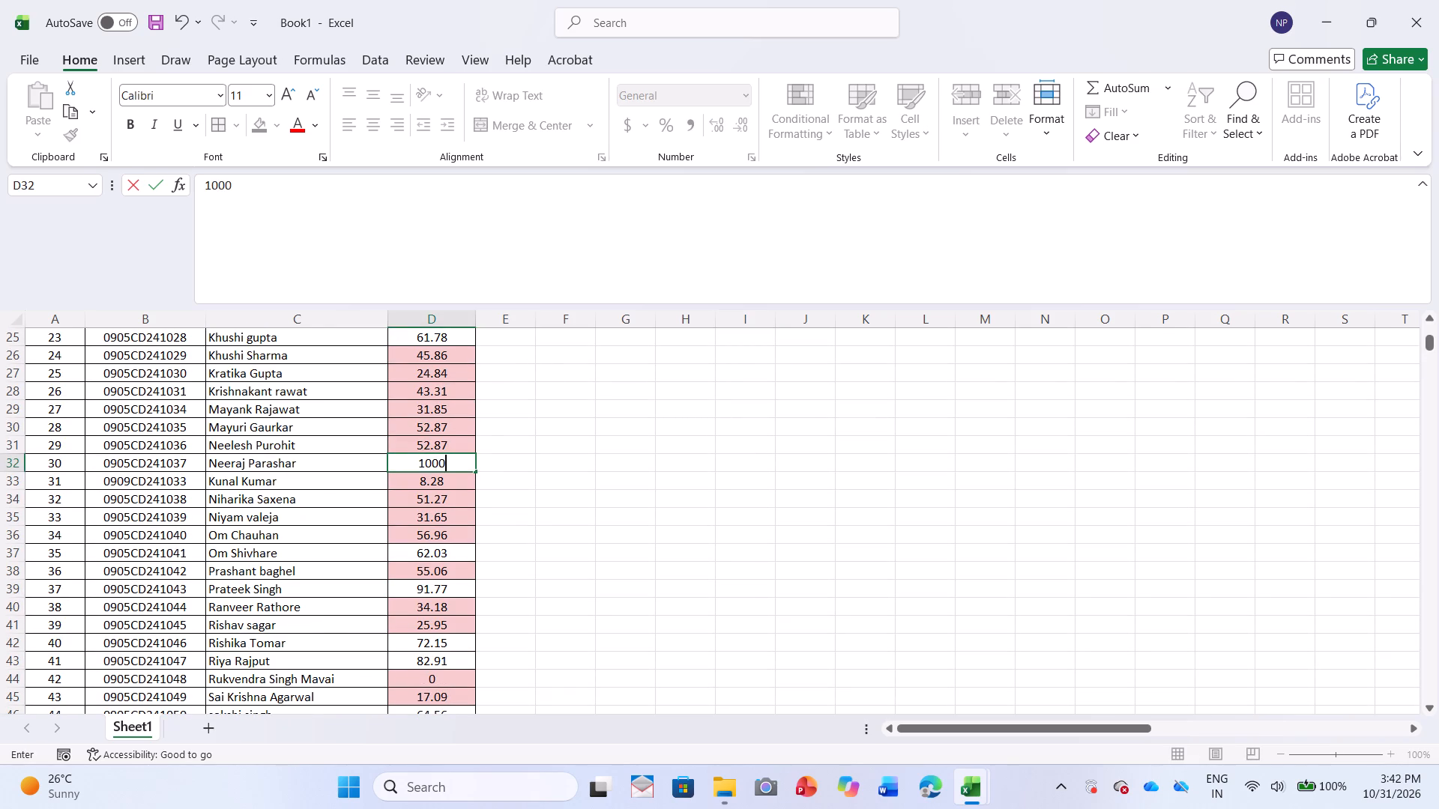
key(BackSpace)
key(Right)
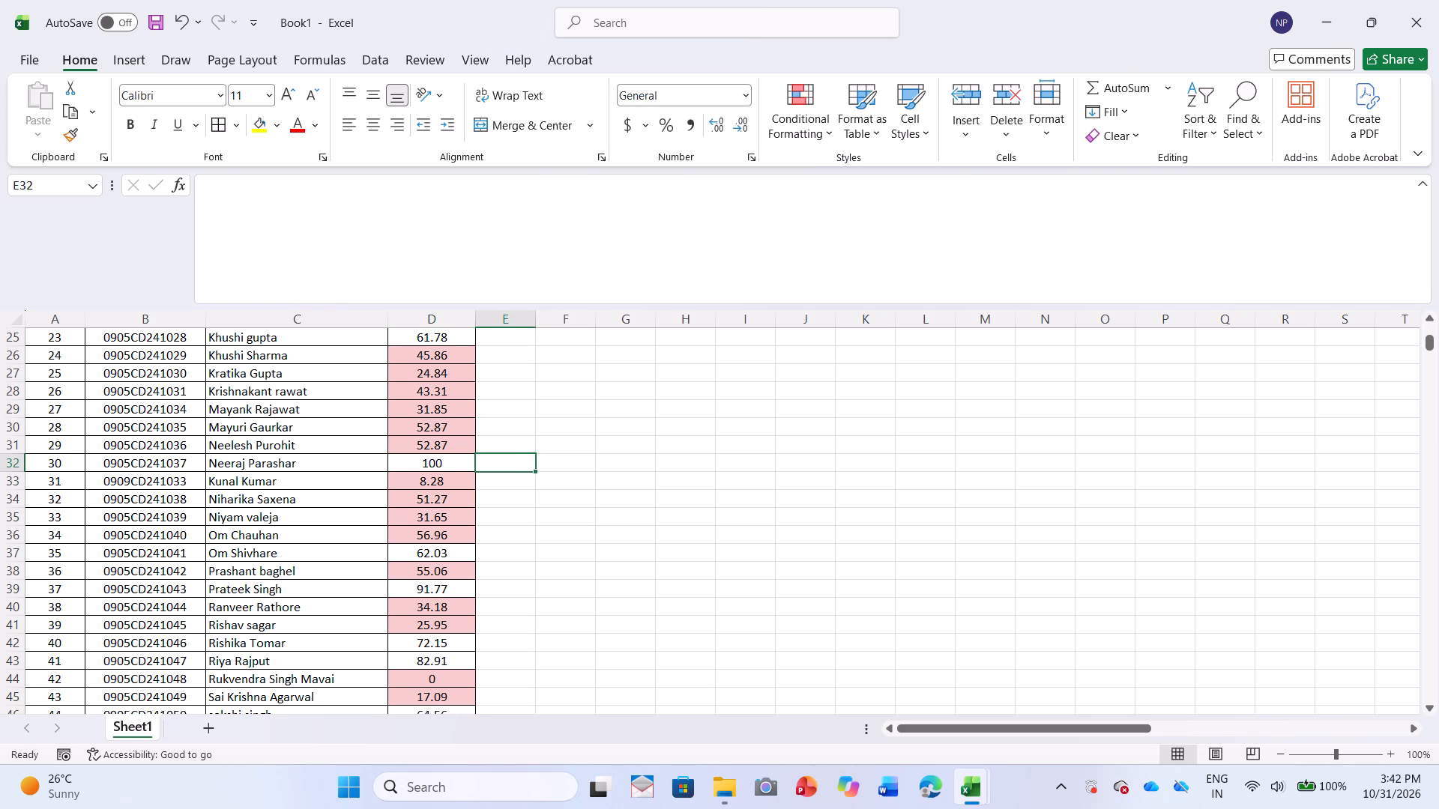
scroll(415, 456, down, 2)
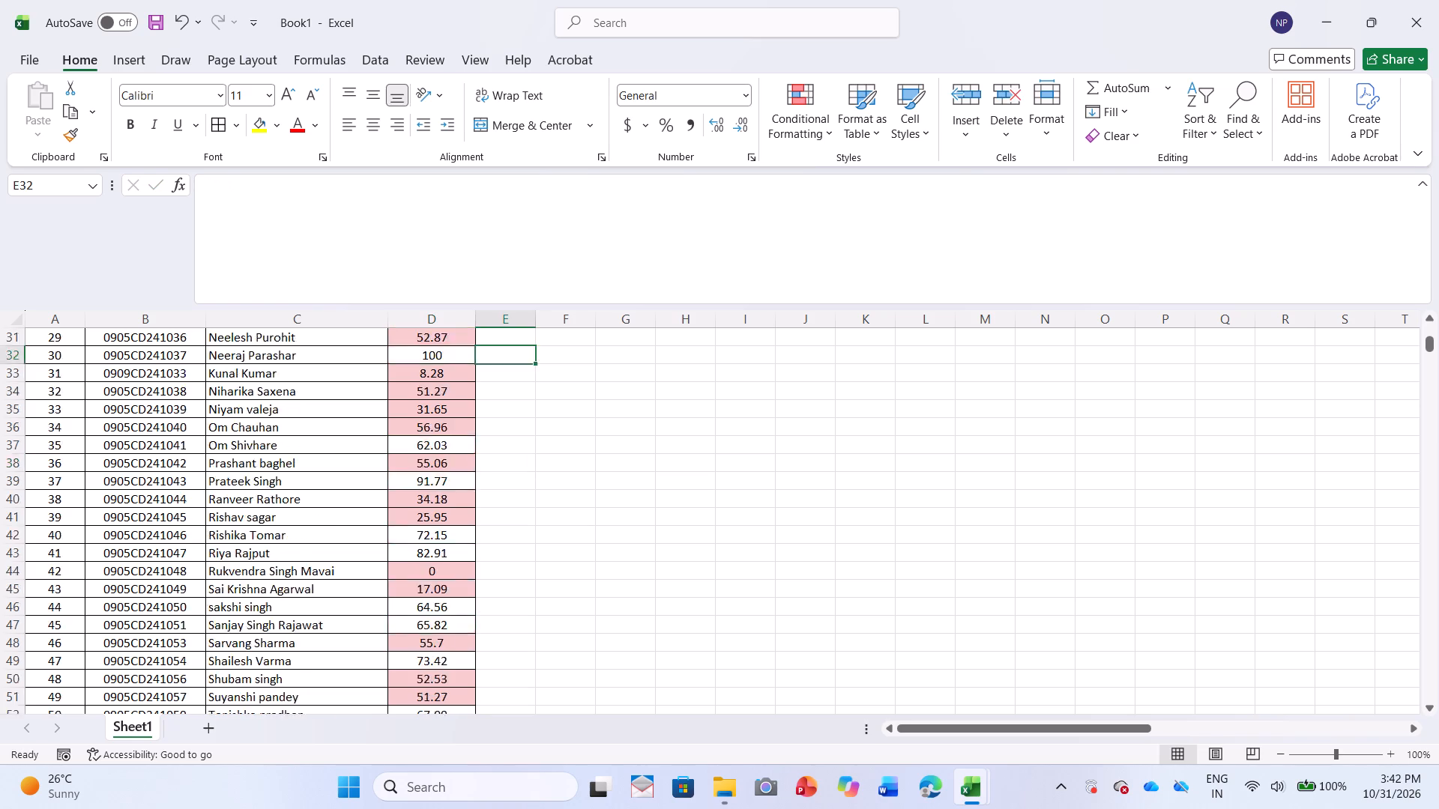
Set the attendance percentage of serial number 30 in cell D32 to 98.45.
scroll(415, 456, down, 2)
scroll(415, 456, up, 8)
scroll(458, 610, down, 1)
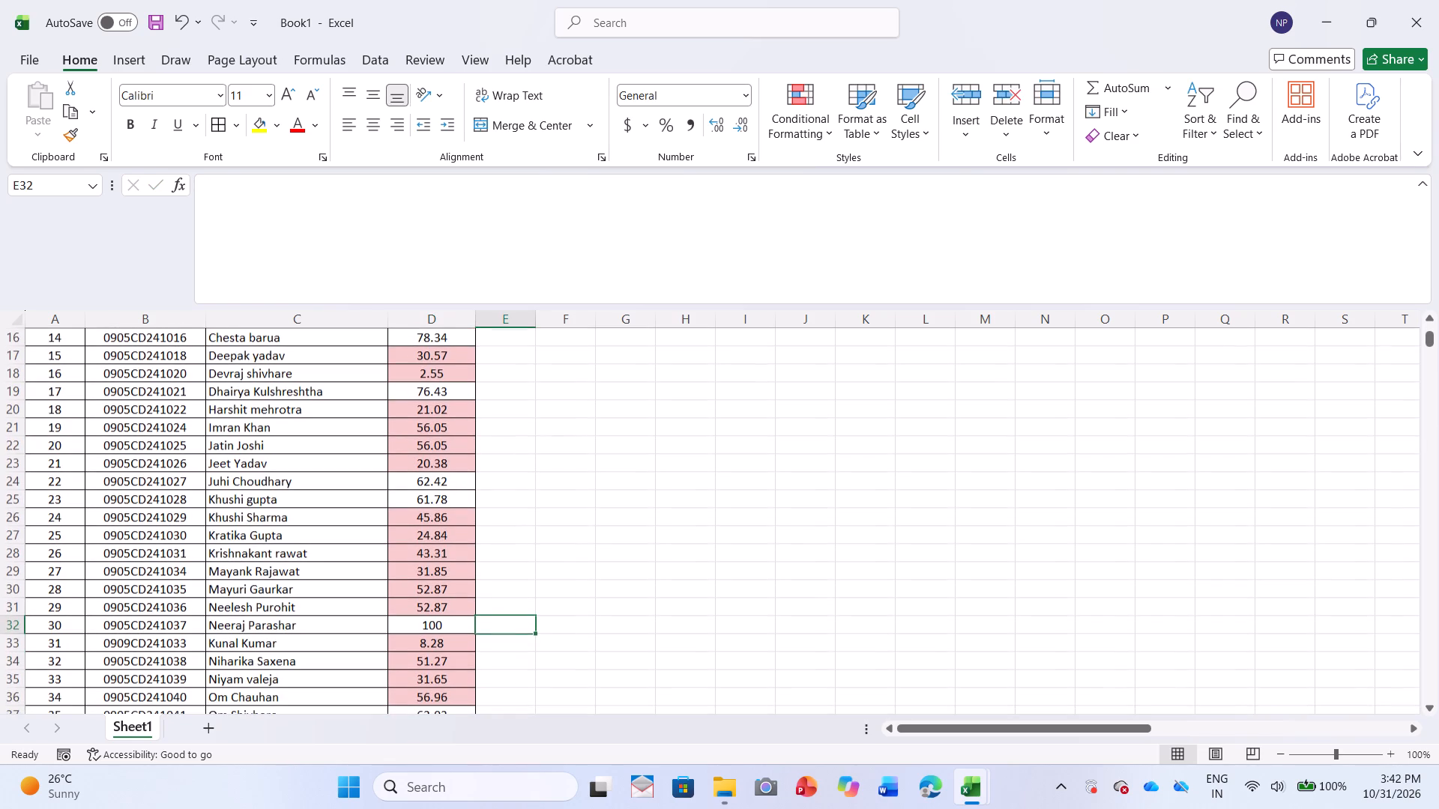
click(444, 620)
text(99)
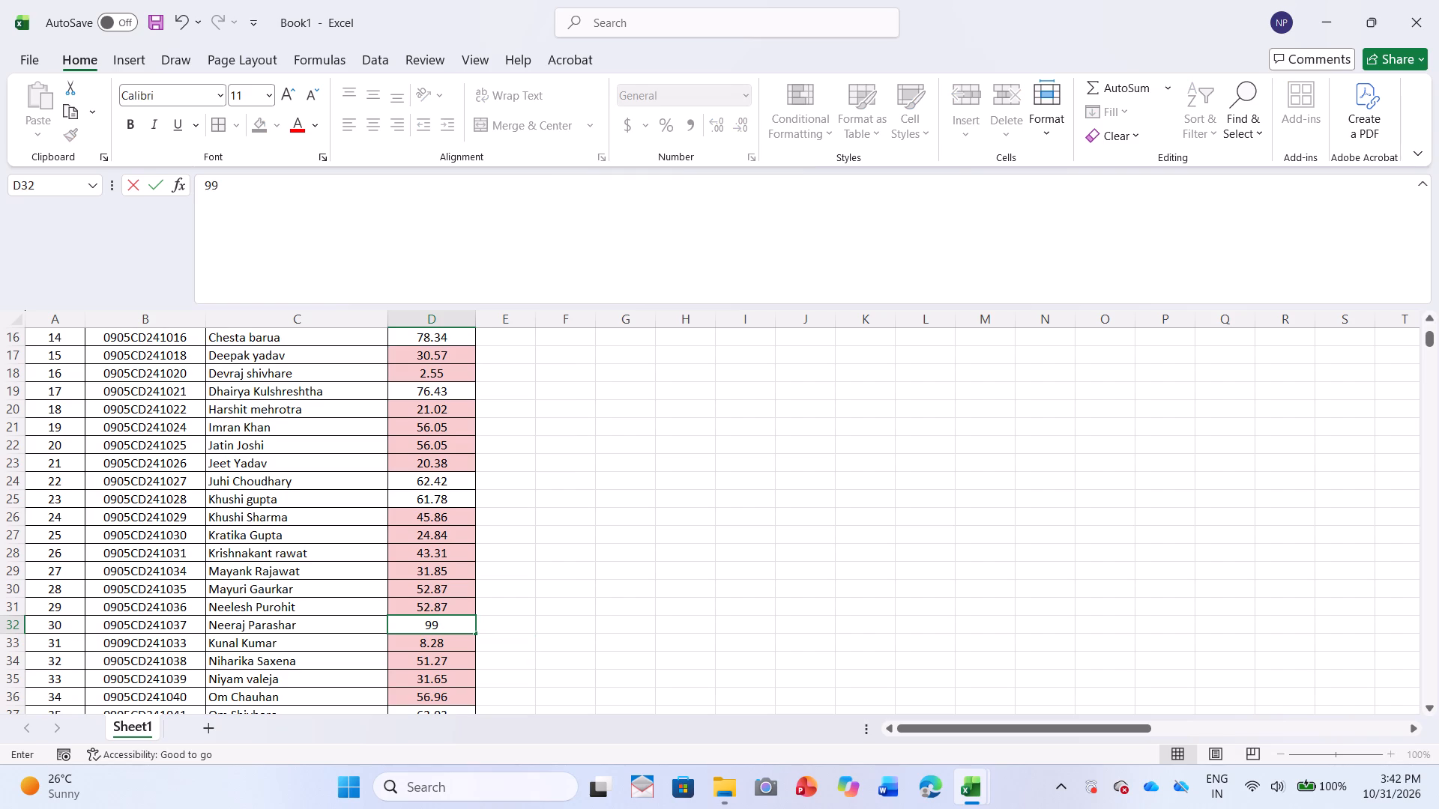
key(BackSpace)
key(8)
text(.45)
key(Return)
Set the attendance percentage of serial number 59 in cell D61 to 96.45.
scroll(444, 620, down, 4)
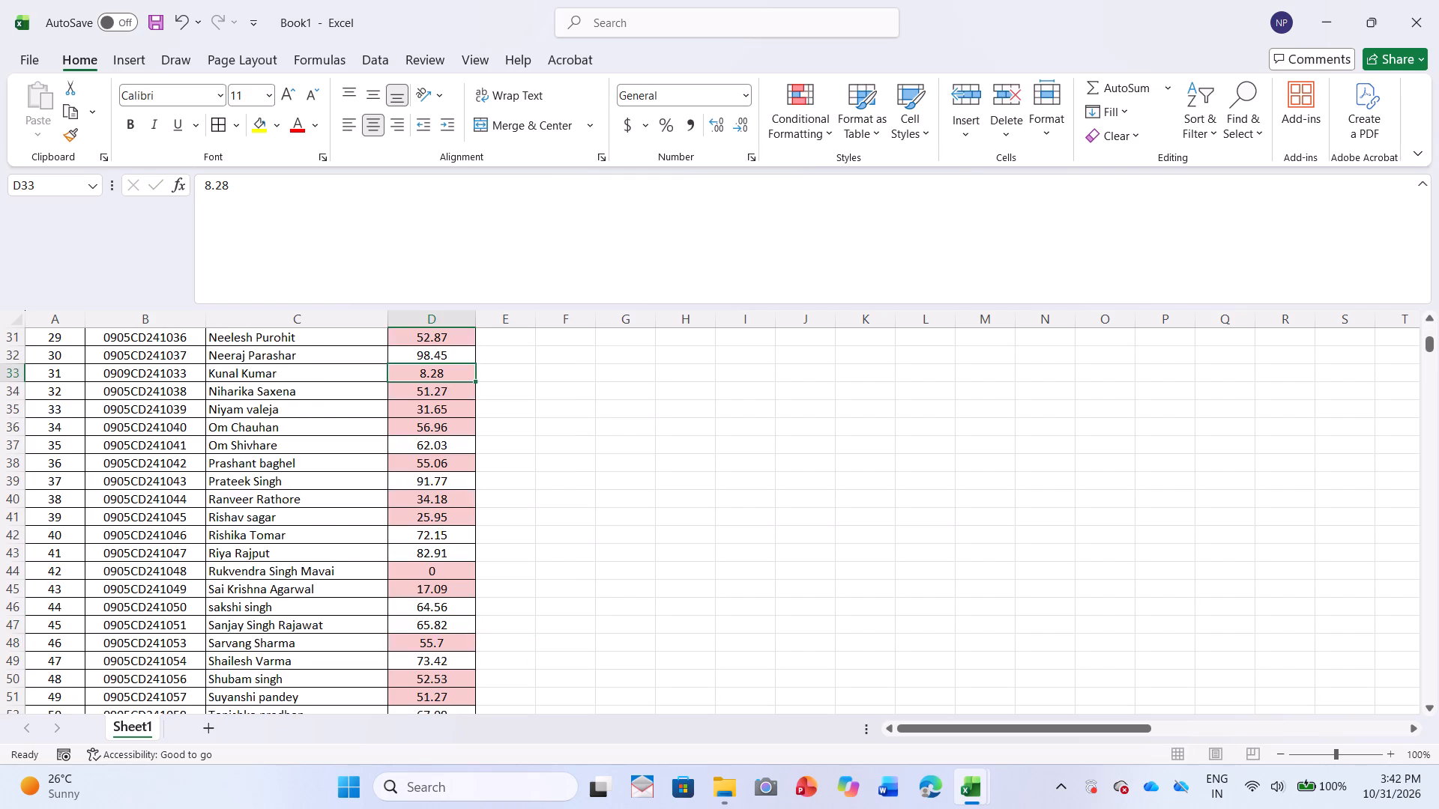
scroll(444, 620, down, 8)
click(457, 543)
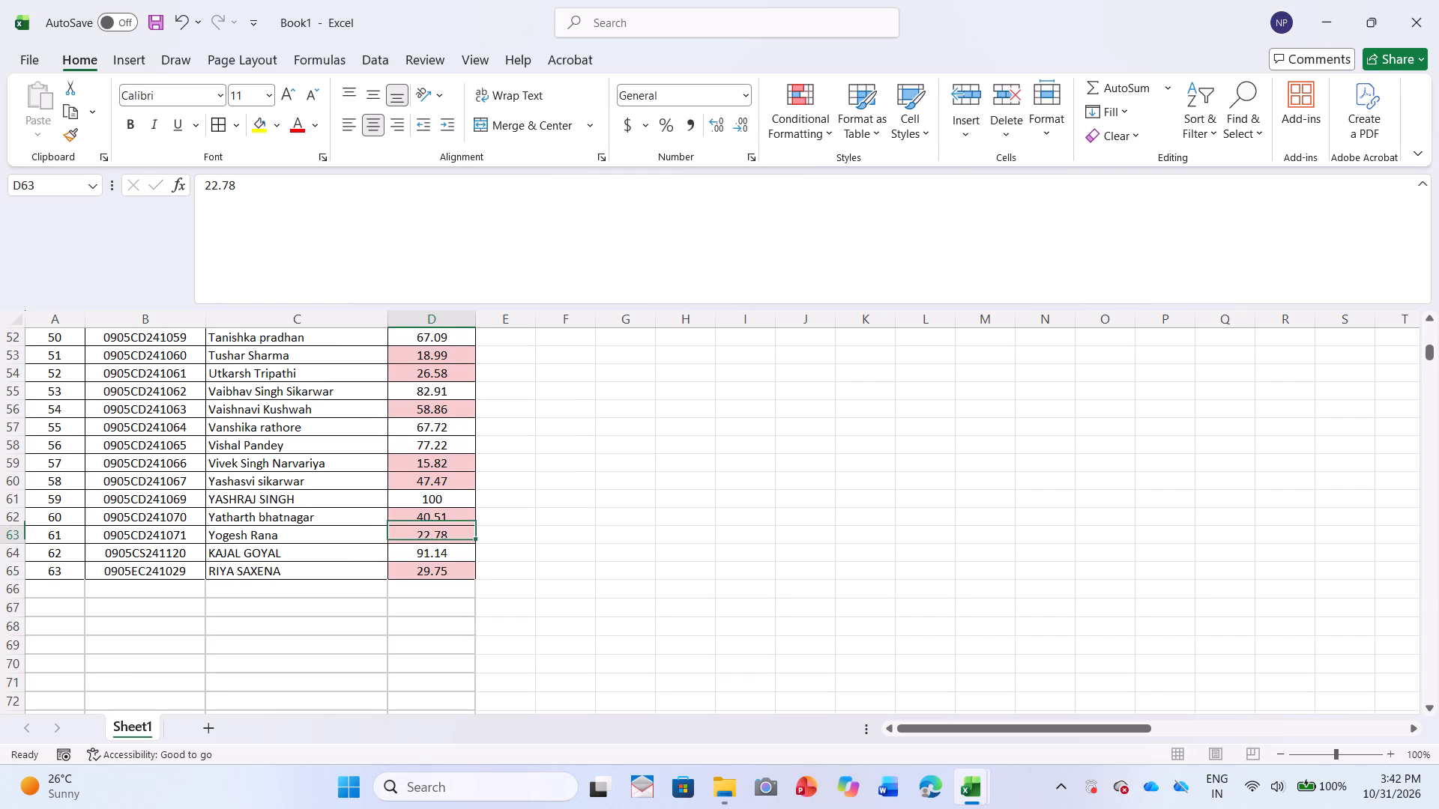
click(460, 497)
text(96.45)
key(Return)
click(546, 476)
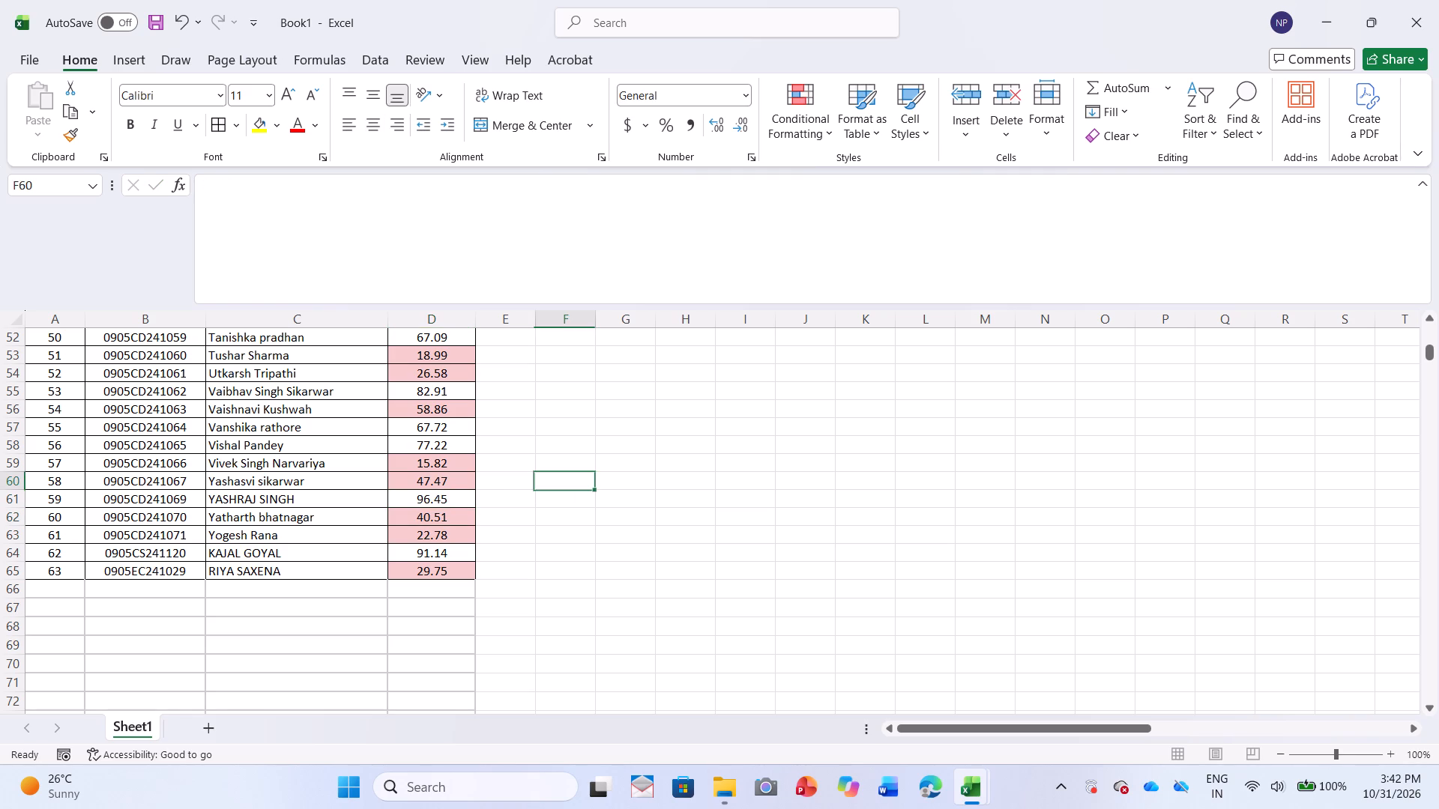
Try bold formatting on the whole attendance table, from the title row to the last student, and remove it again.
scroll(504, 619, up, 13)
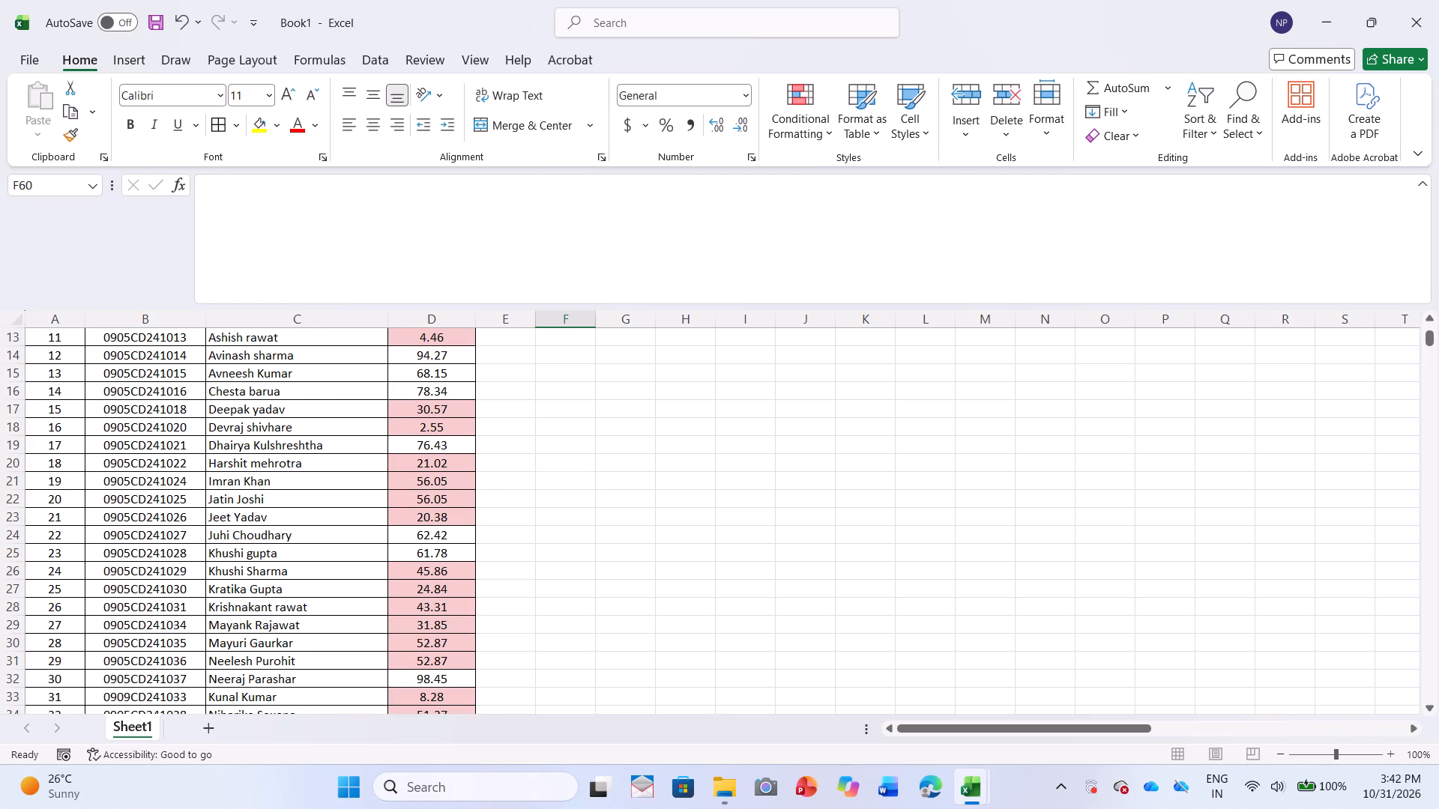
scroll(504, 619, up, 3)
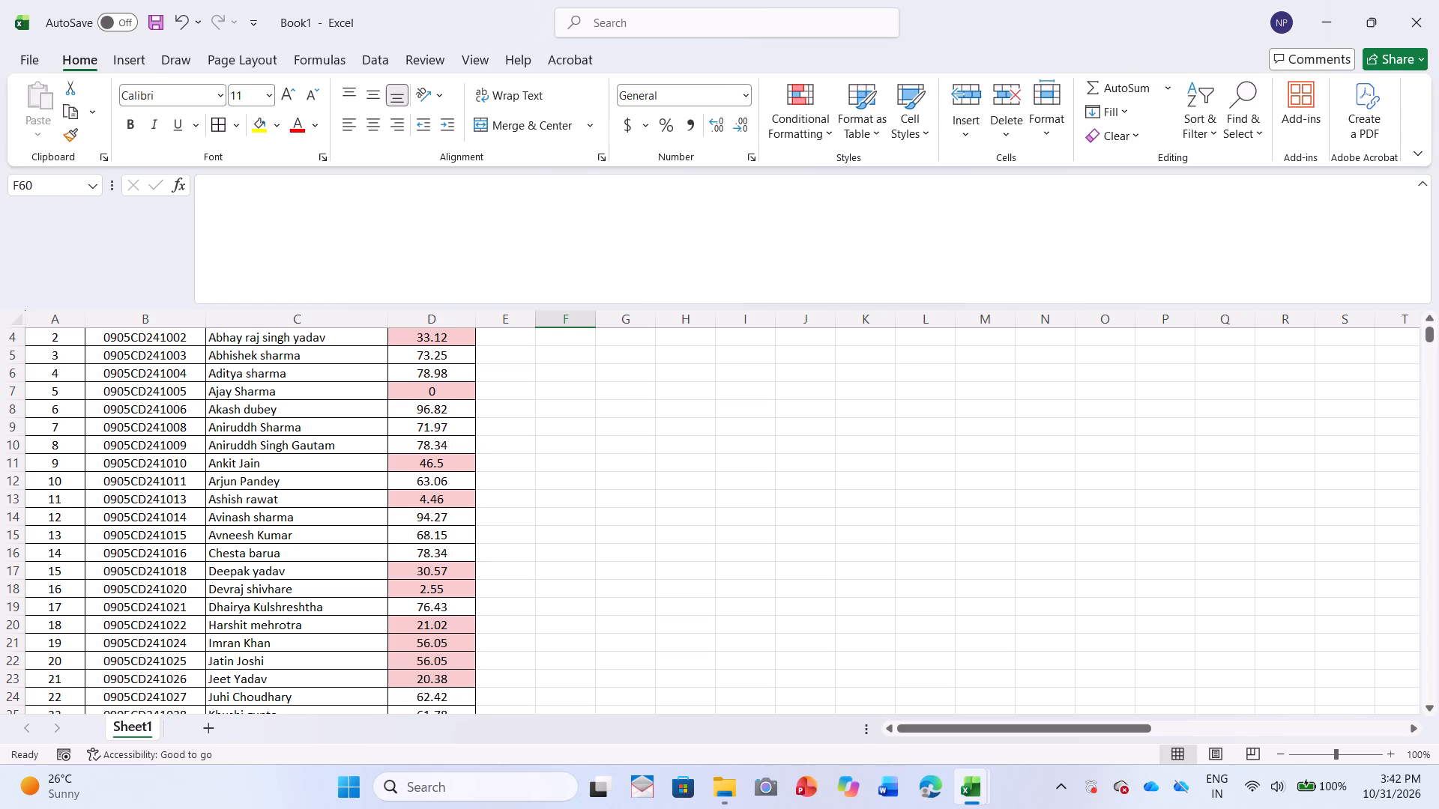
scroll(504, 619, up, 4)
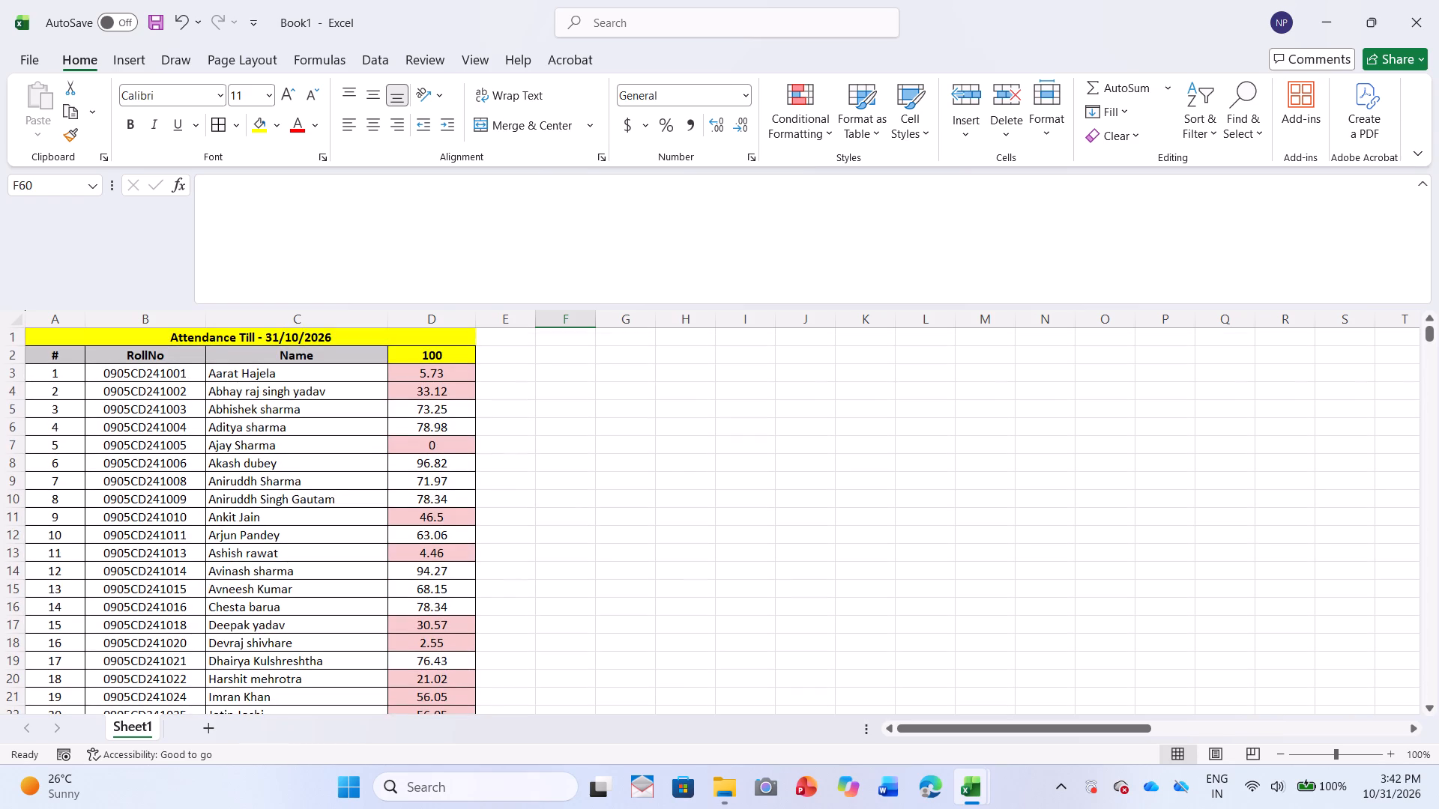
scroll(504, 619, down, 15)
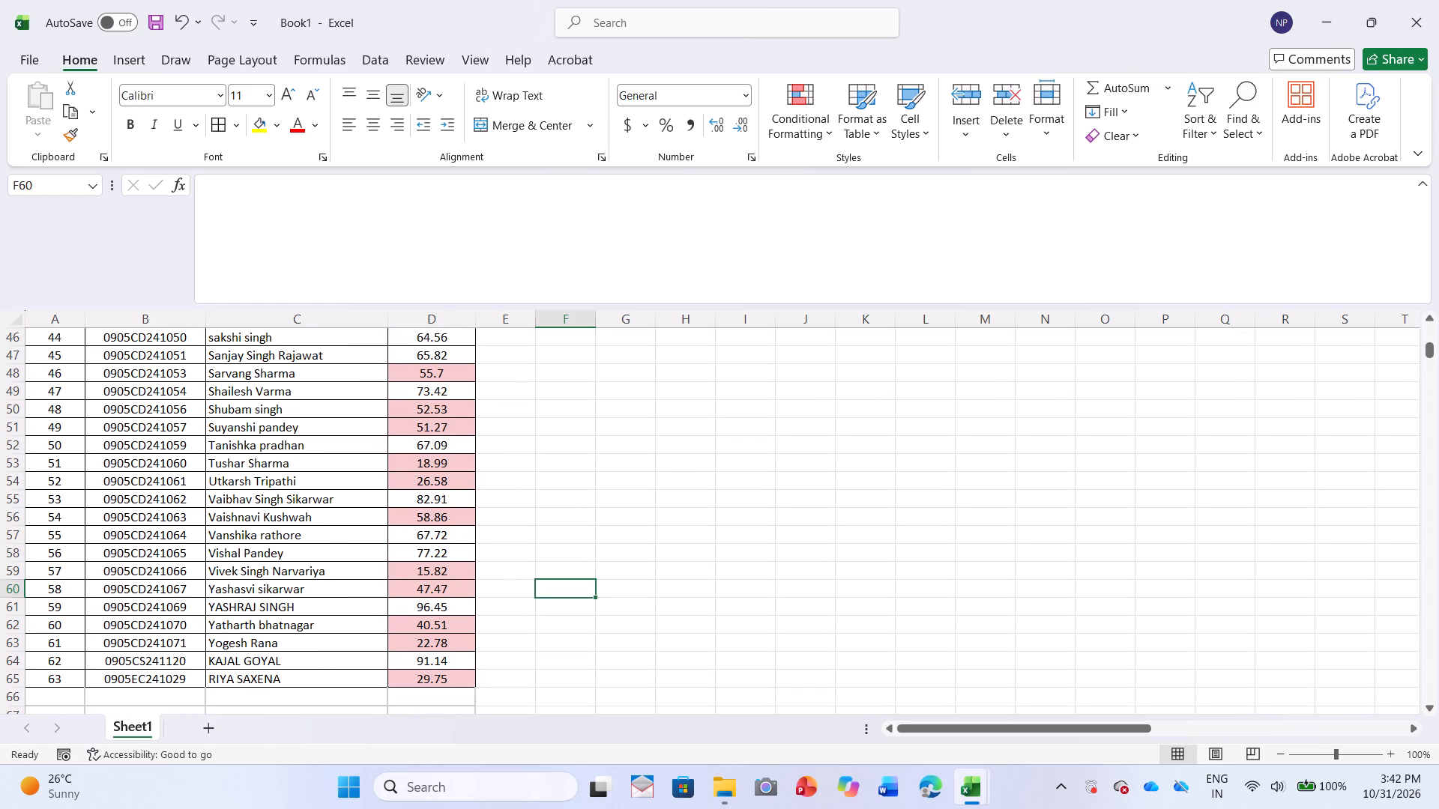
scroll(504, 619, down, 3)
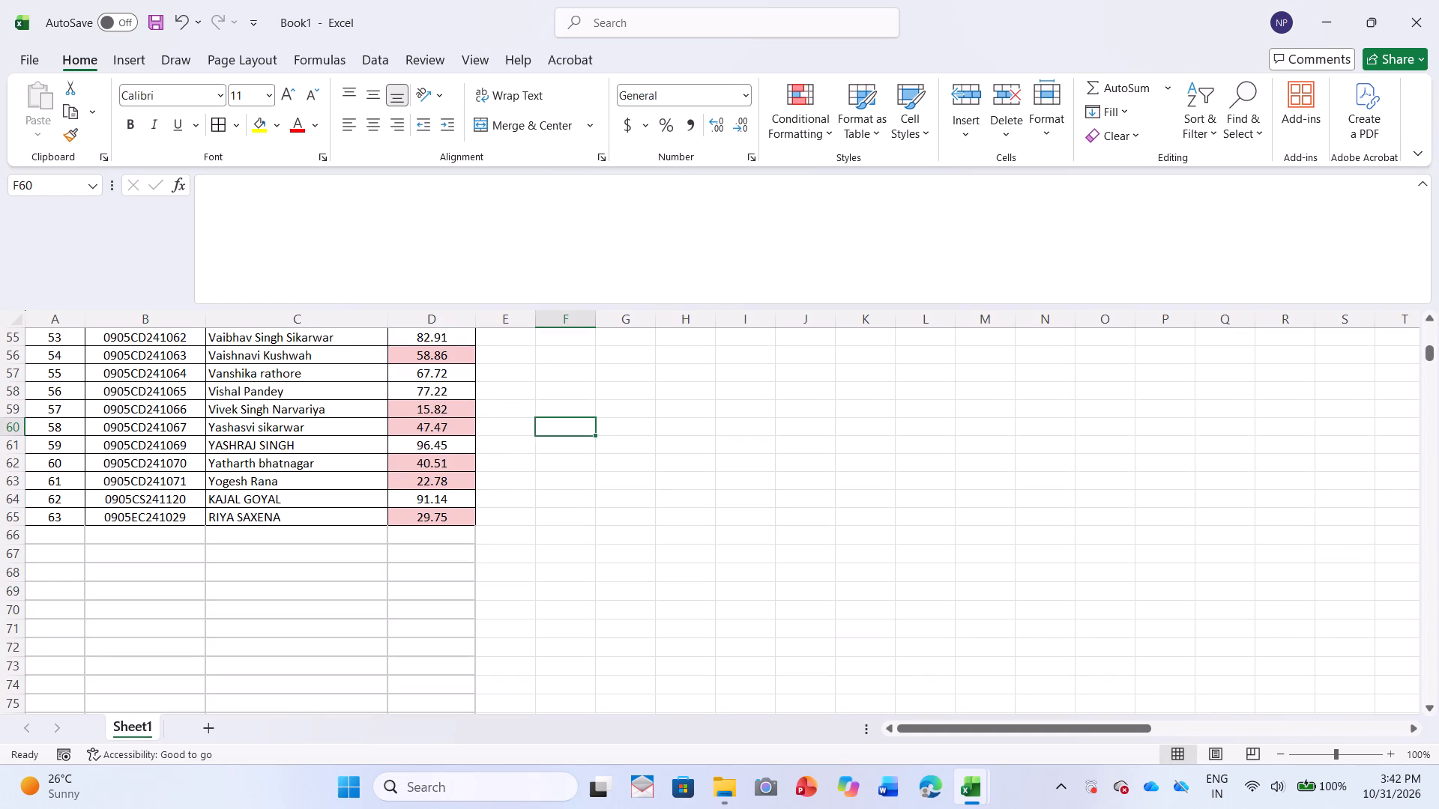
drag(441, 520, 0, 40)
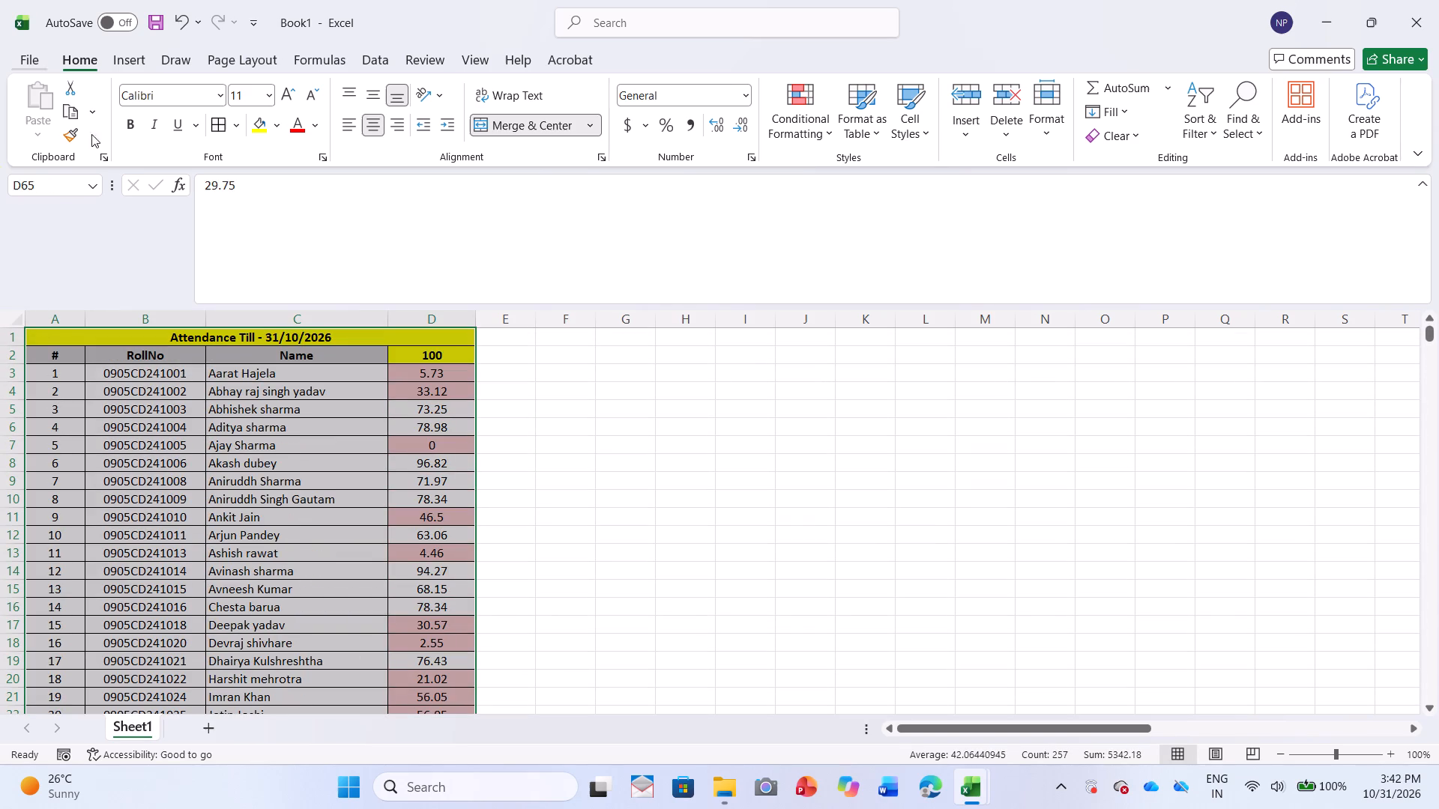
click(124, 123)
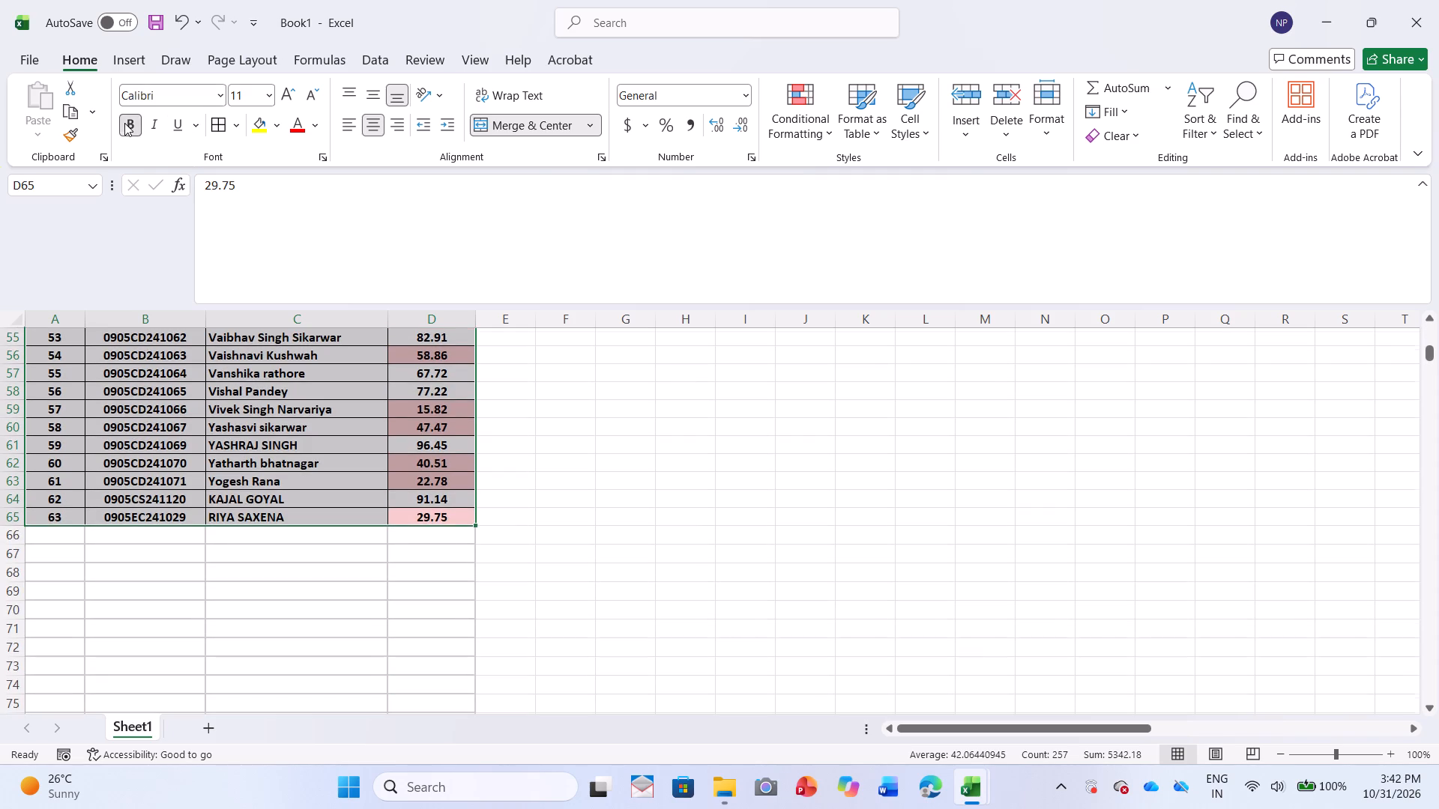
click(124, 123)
Make the attendance title in row 1 and the column headers in row 2 bold, without italics.
scroll(151, 519, up, 20)
scroll(151, 519, up, 1)
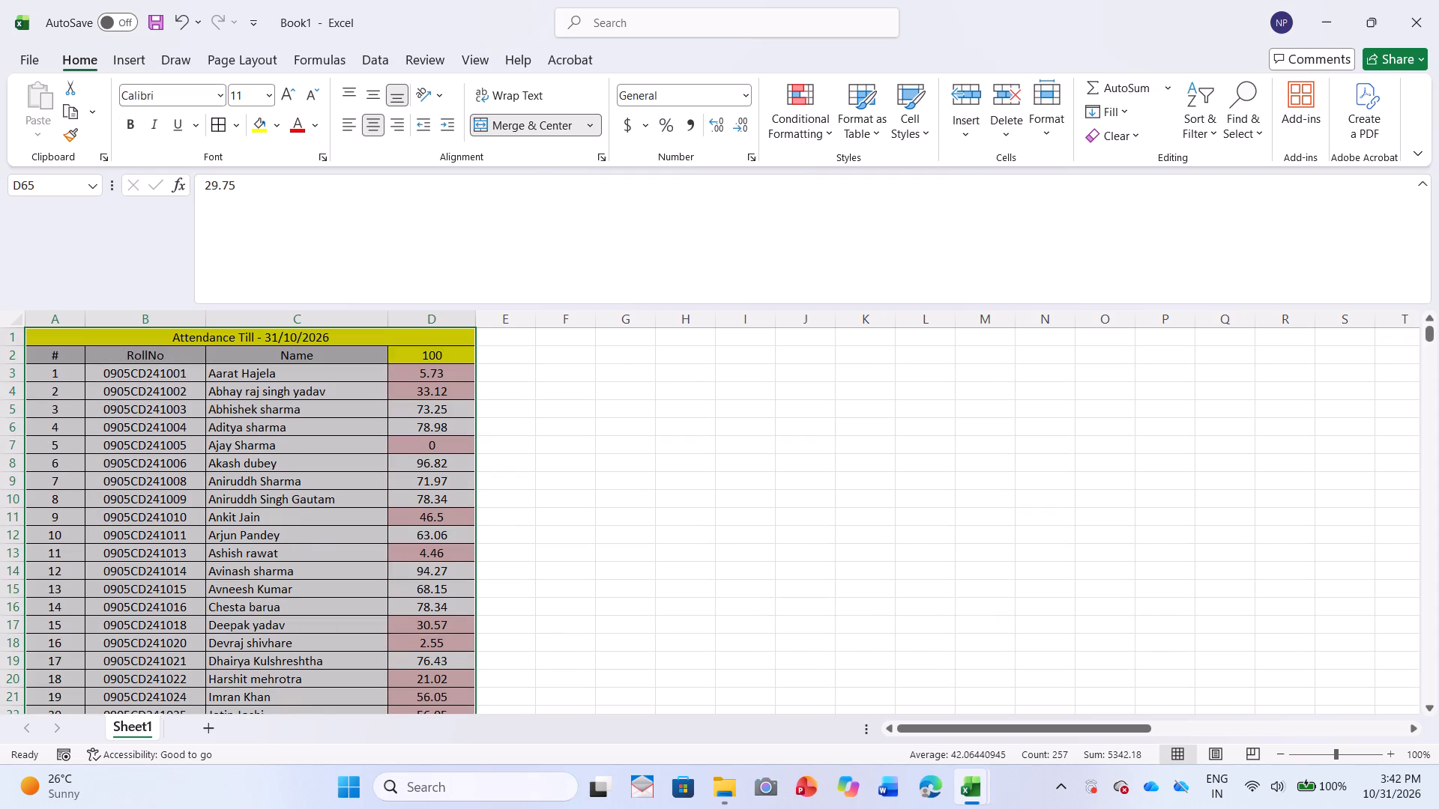
scroll(151, 519, up, 5)
click(192, 492)
drag(125, 338, 175, 365)
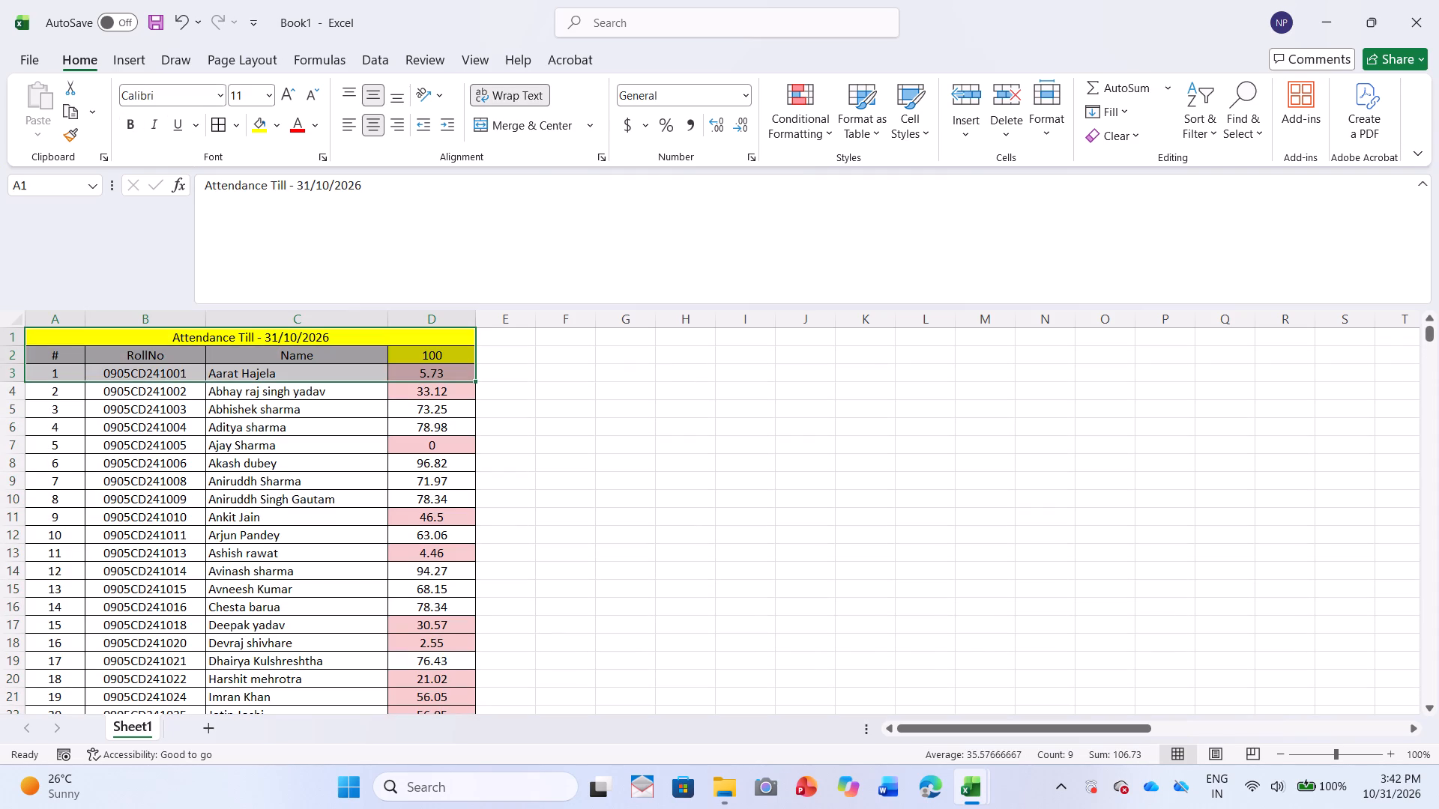
click(175, 365)
drag(167, 334, 174, 351)
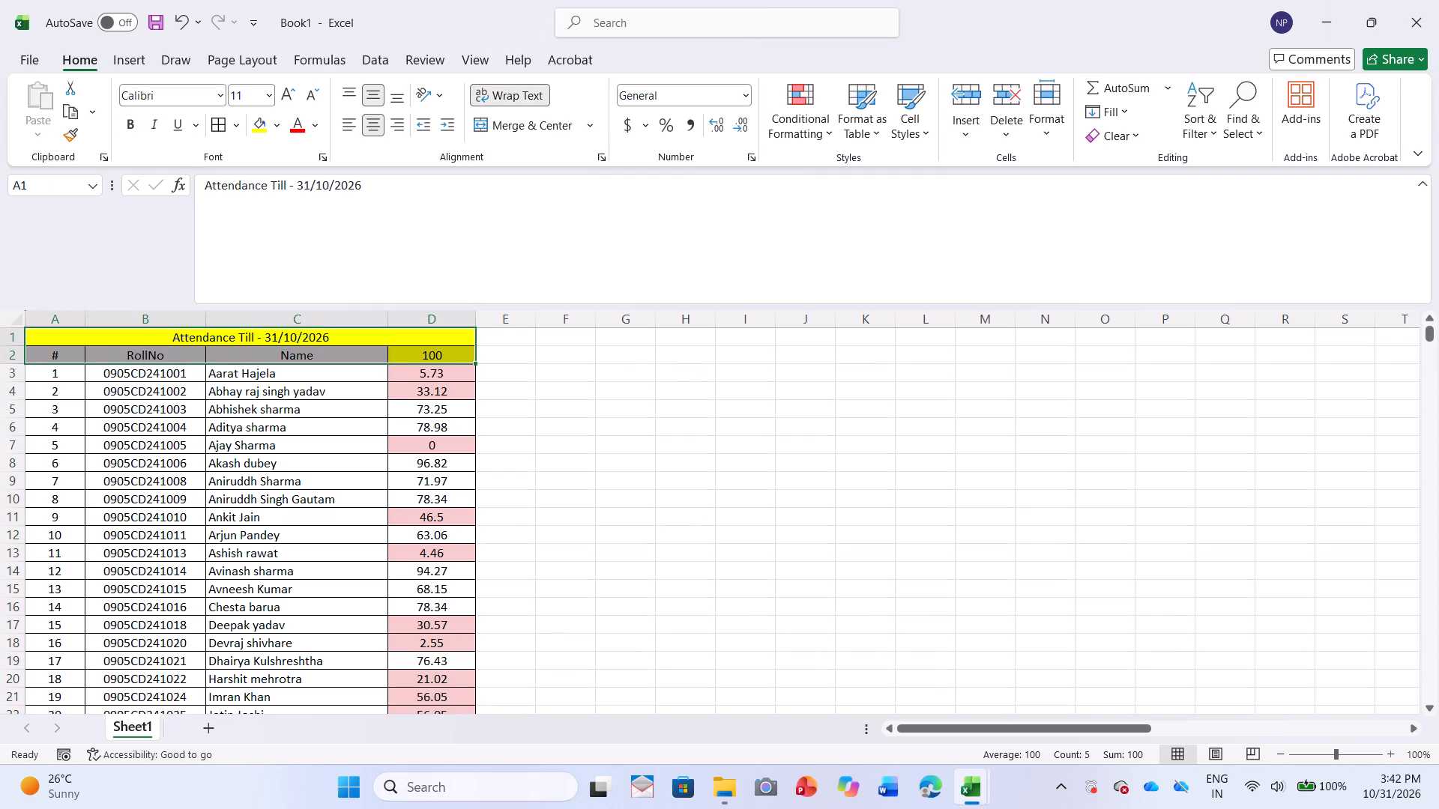
click(127, 119)
click(151, 121)
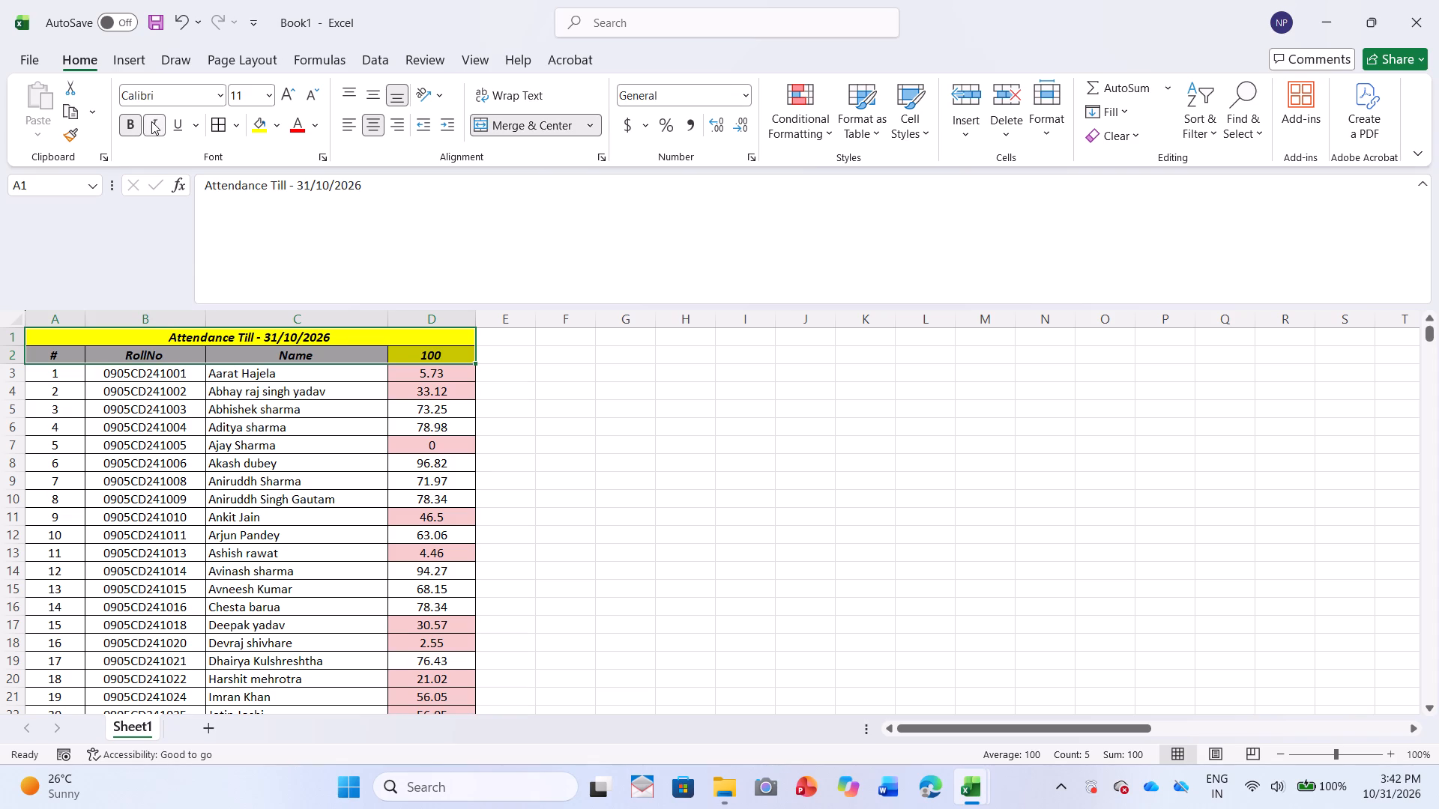
click(151, 121)
click(626, 591)
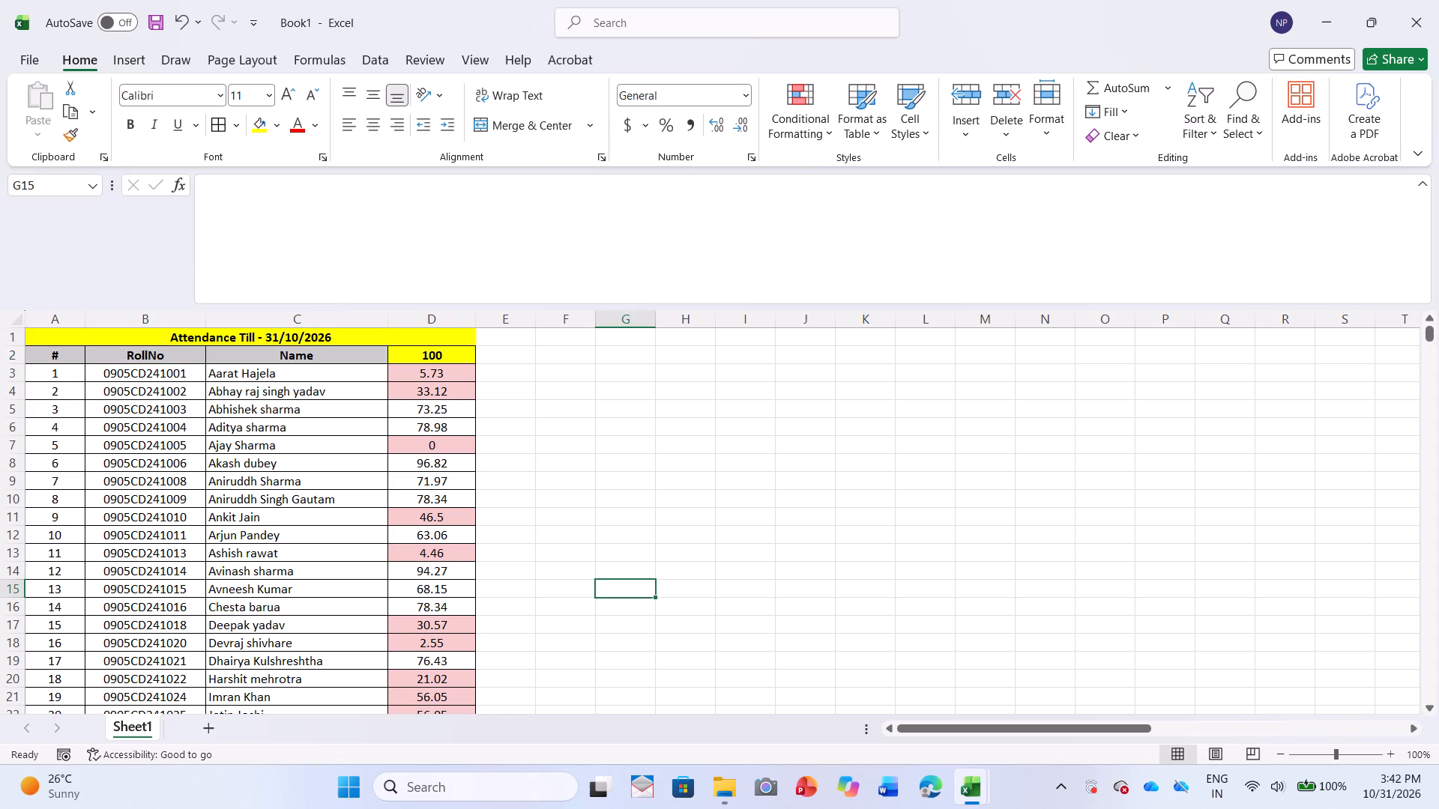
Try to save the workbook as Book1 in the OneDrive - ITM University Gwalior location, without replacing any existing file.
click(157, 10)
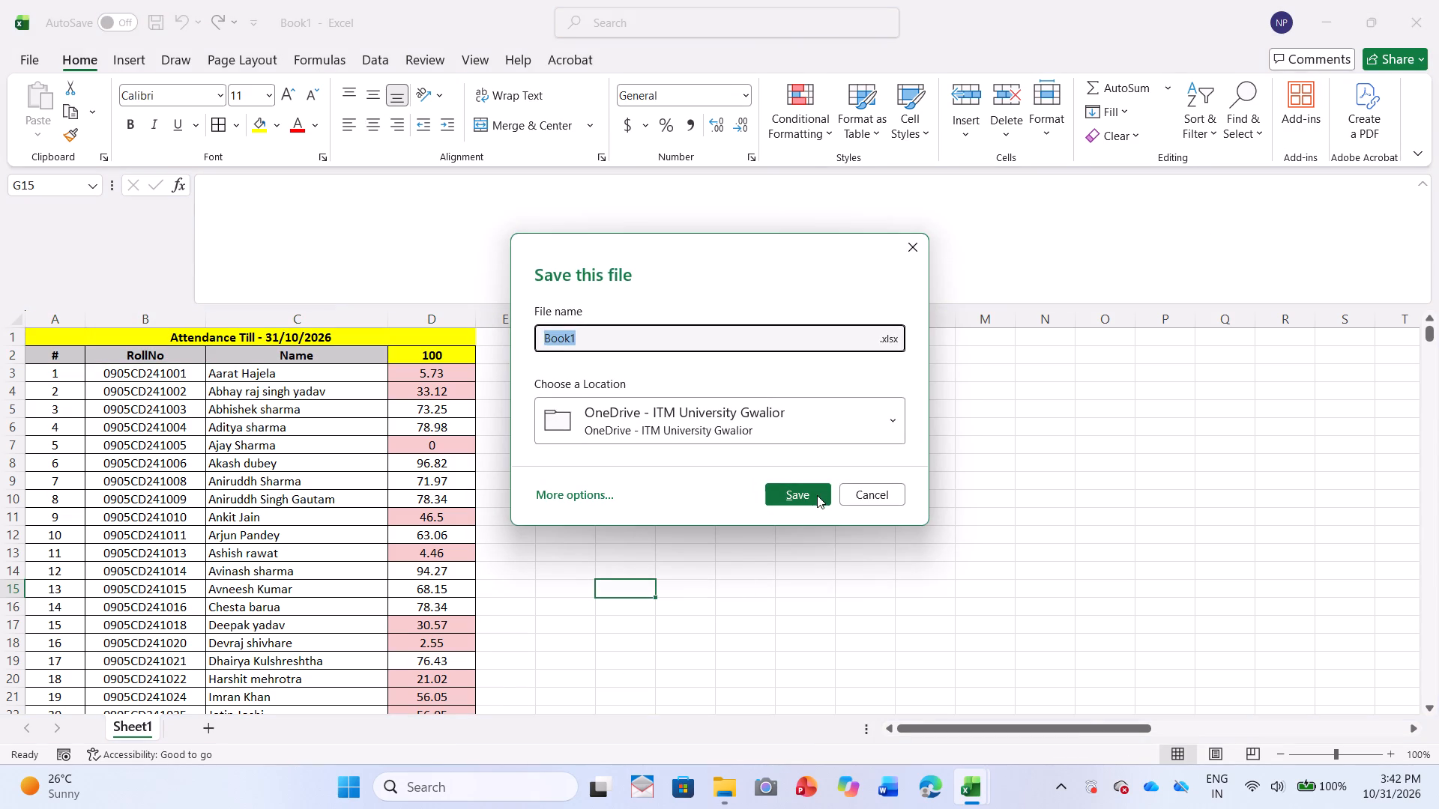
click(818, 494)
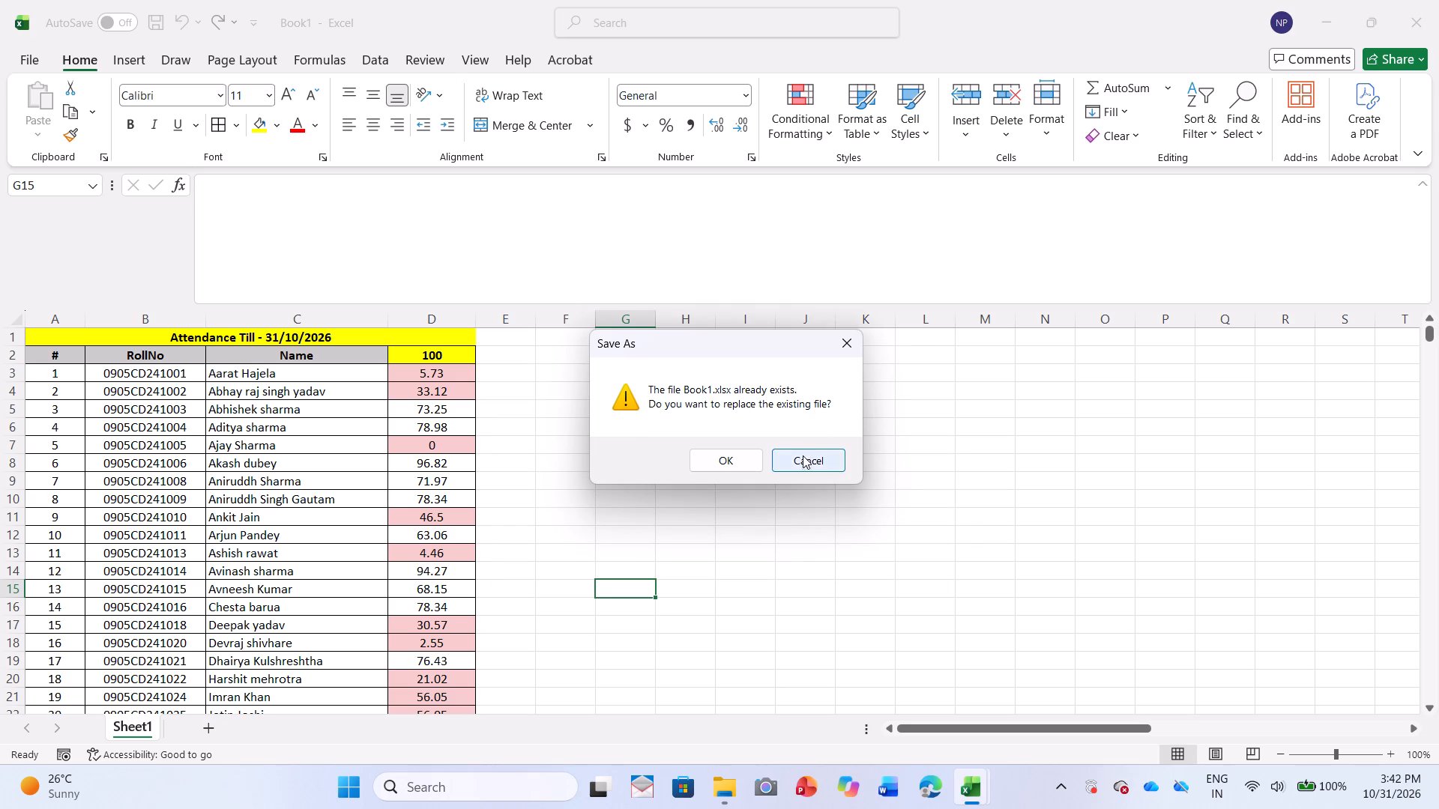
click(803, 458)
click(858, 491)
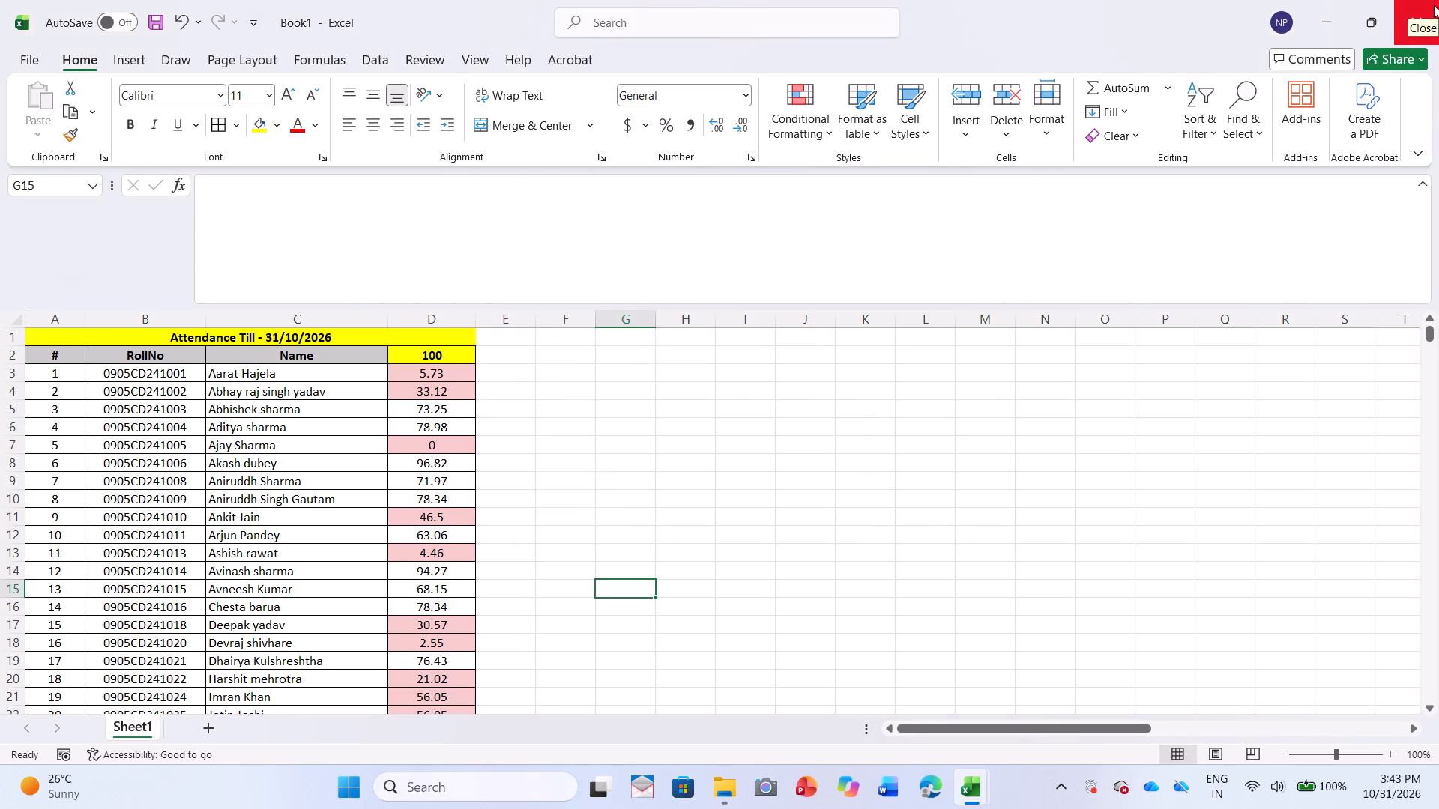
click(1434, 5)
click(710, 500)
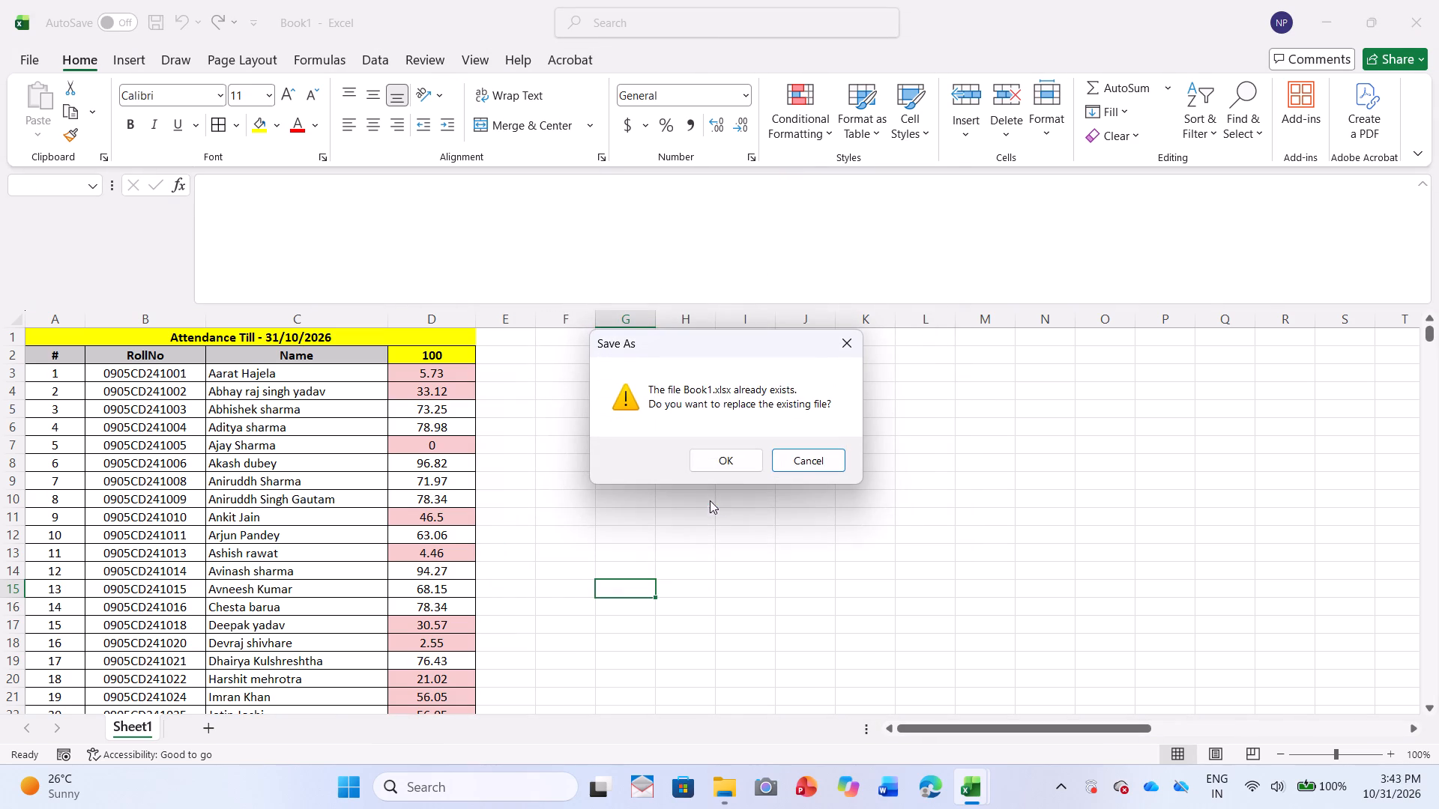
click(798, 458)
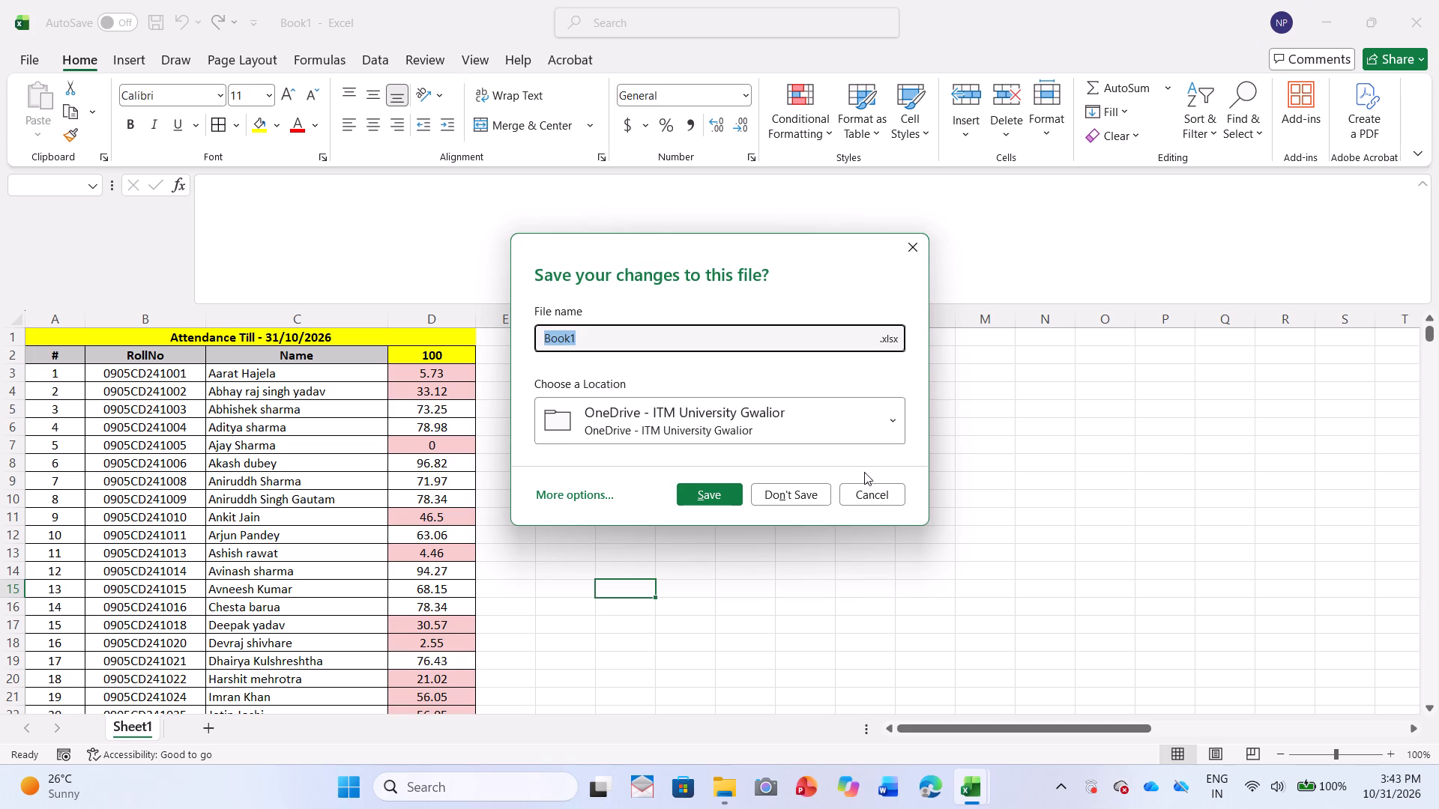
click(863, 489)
Close Book1 without saving, along with the source attendance workbook and the Downloads folder window.
click(1438, 0)
click(791, 483)
click(1438, 0)
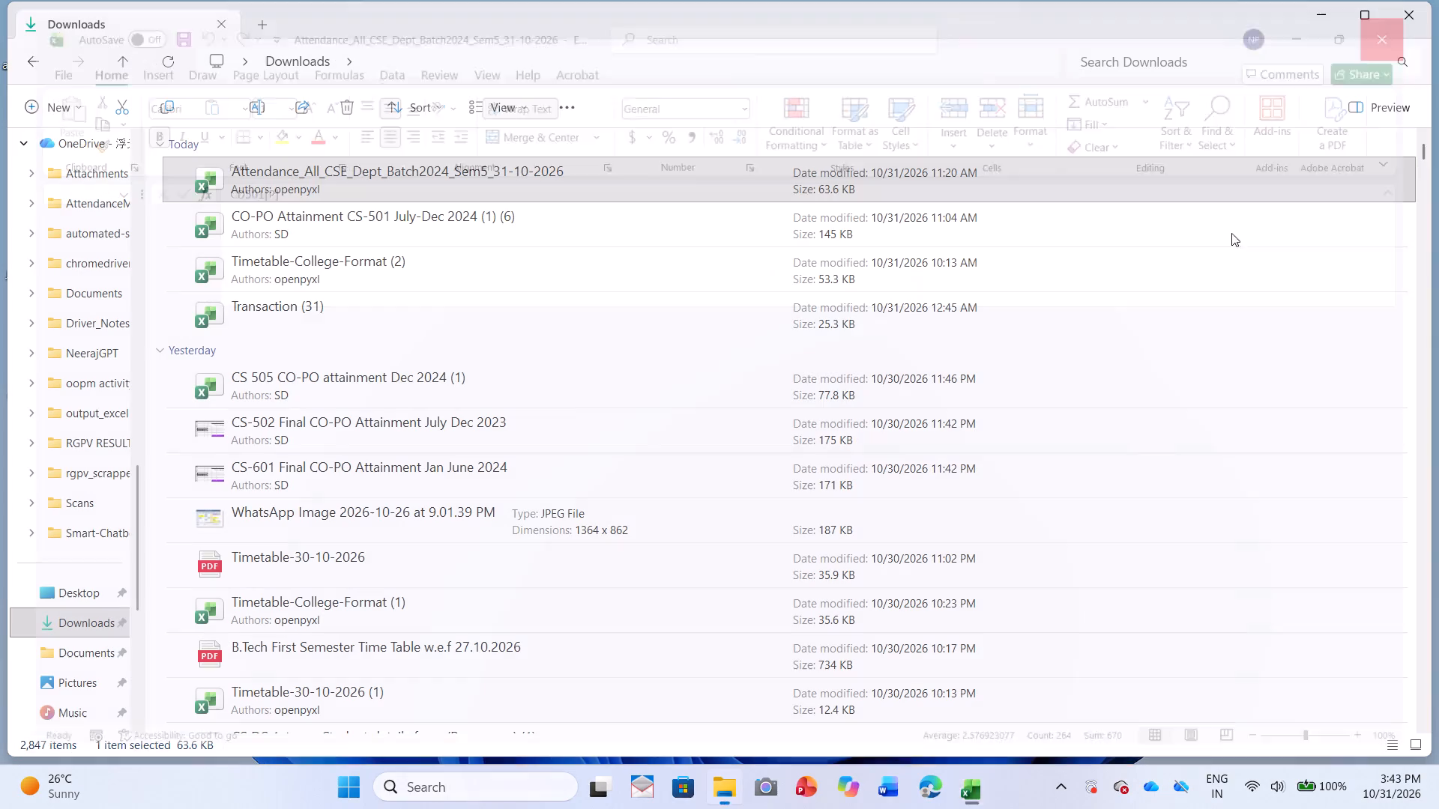